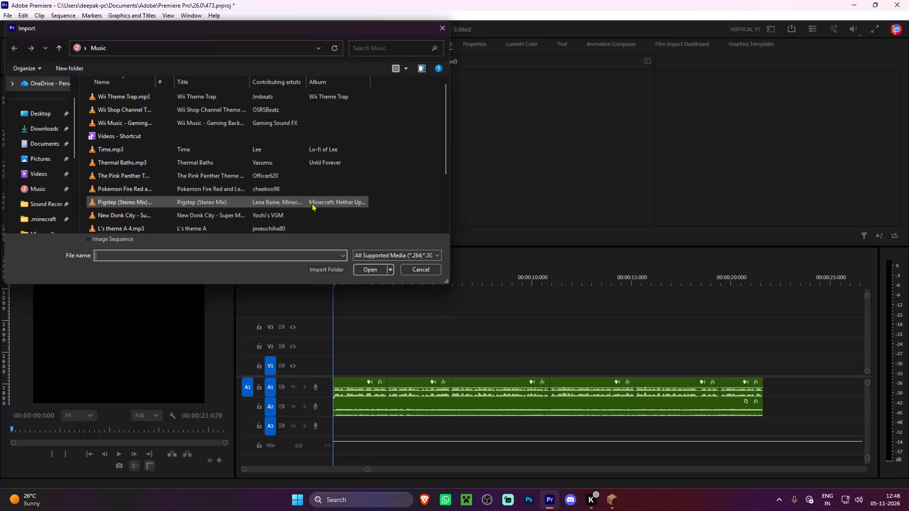
Import the Minecraft 2026.11.05 - 12.48.34.01.mp4 recording from the Minecraft folder inside Videos, Game Captures.
left_click(45, 176)
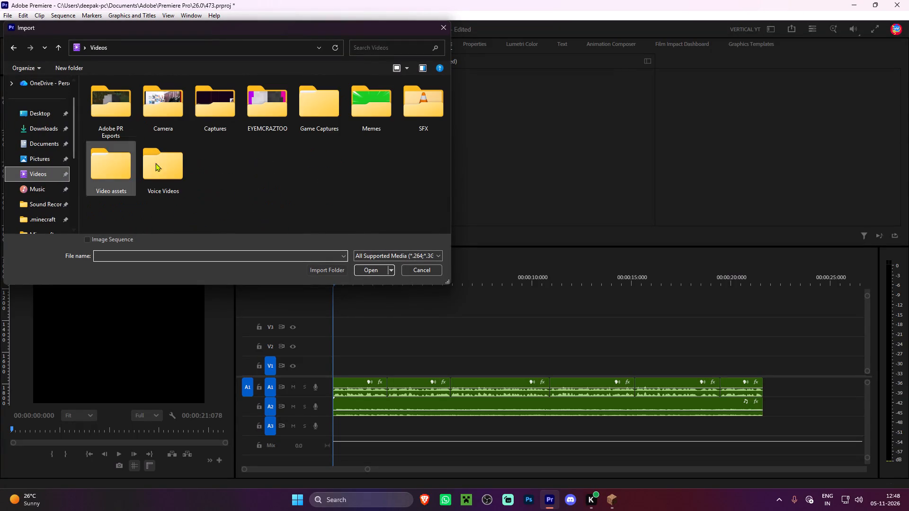
double_click(324, 110)
scroll(248, 150, "down", 1)
double_click(162, 102)
scroll(283, 157, "down", 12)
double_click(268, 182)
Open the imported recording in the Source monitor and mark an In point at about 5.7 seconds, before the zoom onto the block.
double_click(292, 191)
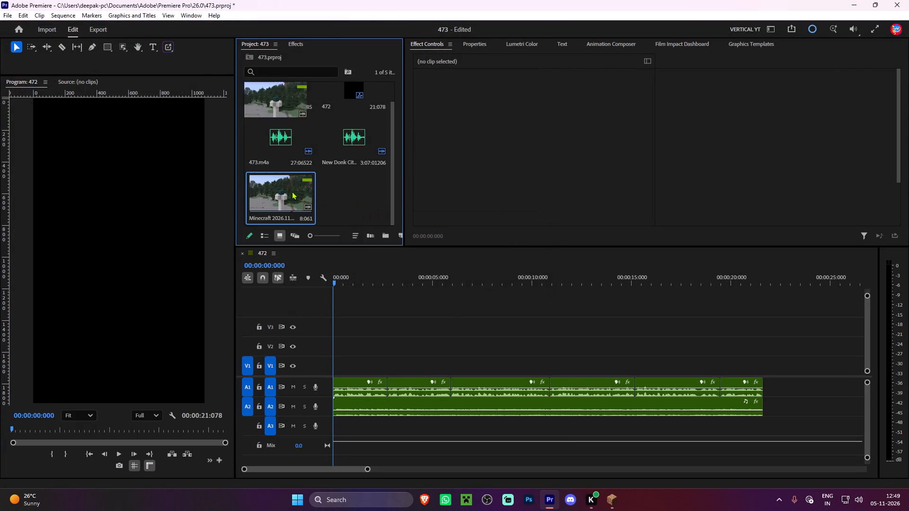
key("space")
key("space")
left_click_drag(94, 434, 60, 432)
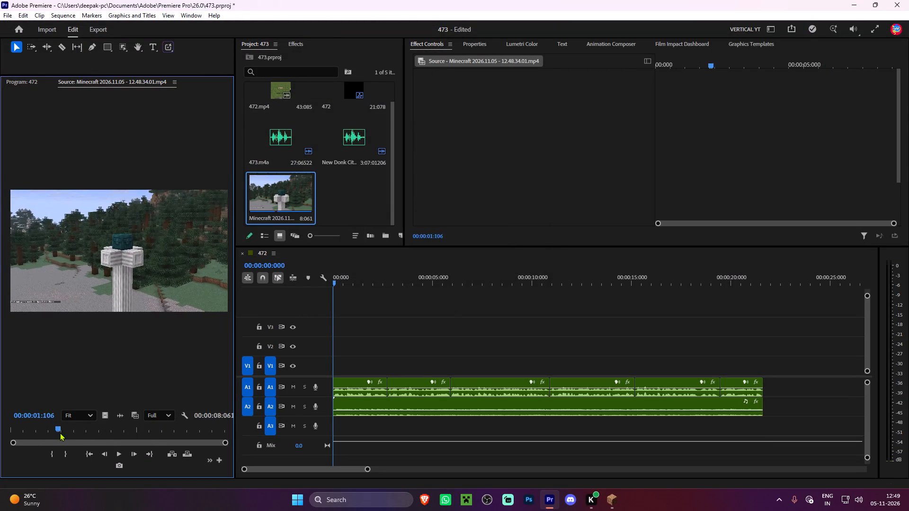
left_click_drag(60, 432, 108, 431)
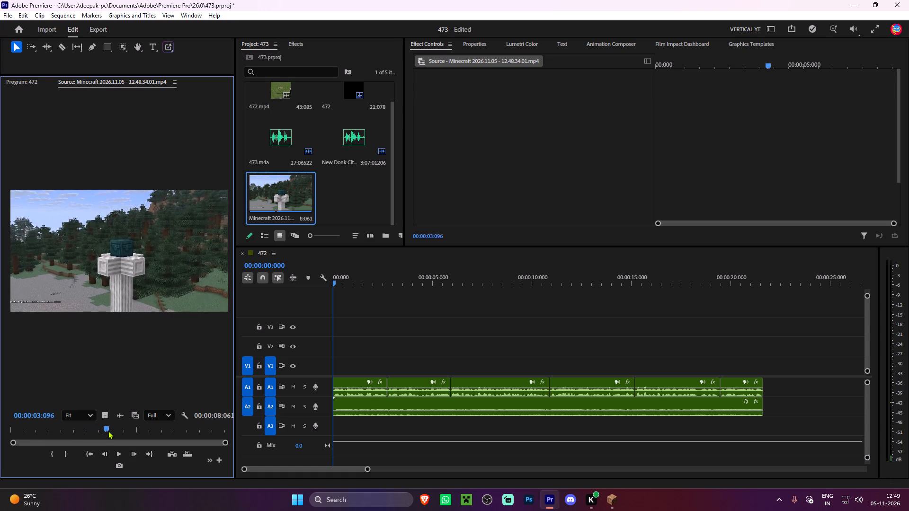
left_click_drag(108, 431, 153, 428)
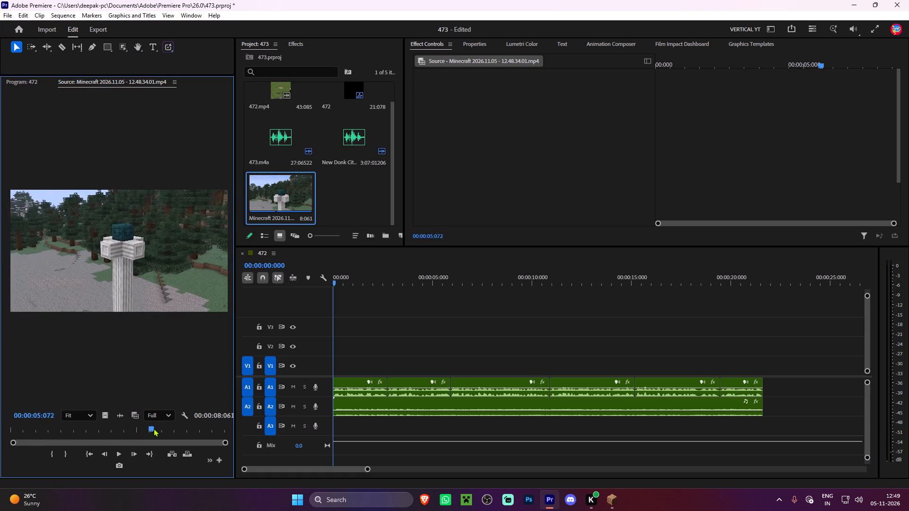
left_click_drag(153, 428, 155, 428)
key("i")
key("space")
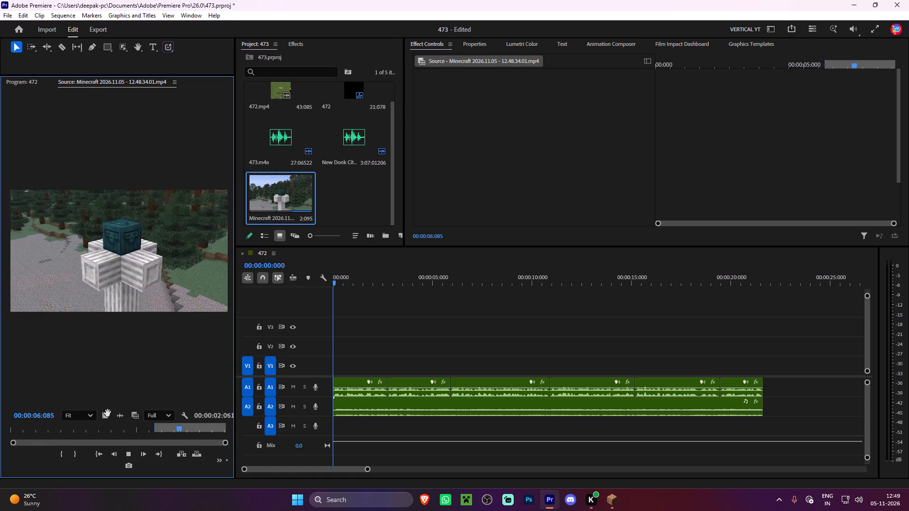
Place only the video of the marked range at the start of track V1 and play it back.
left_click_drag(107, 413, 312, 371)
left_click_drag(344, 271, 320, 273)
key("space")
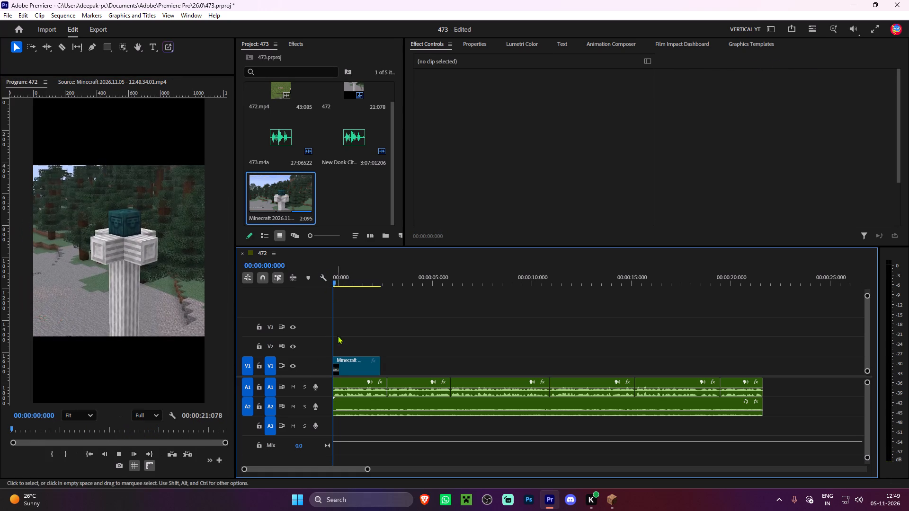
scroll(352, 347, "up", 10, "alt")
key("space")
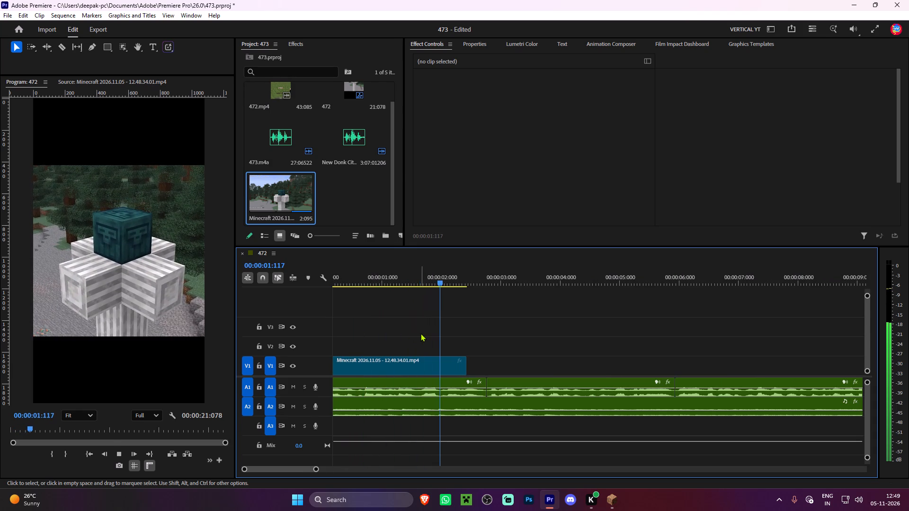
Shift the V1 clip to end at the first voice-over cut, extend its start back to the sequence start, and play it.
left_click_drag(423, 371, 439, 370)
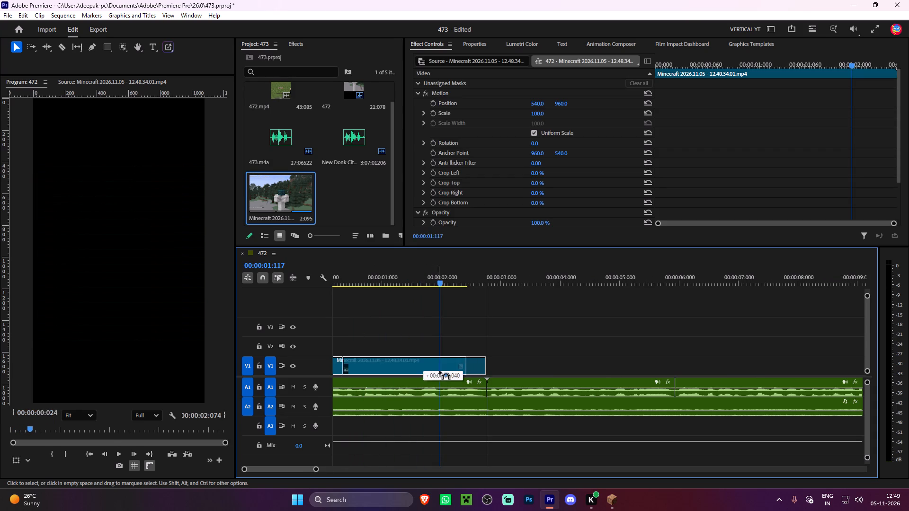
left_click_drag(439, 370, 444, 370)
left_click_drag(339, 361, 311, 363)
left_click_drag(357, 278, 301, 280)
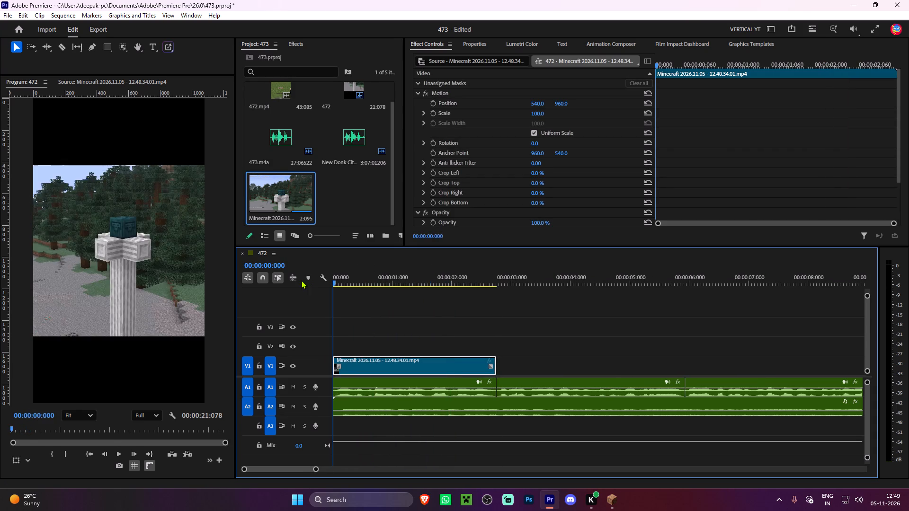
left_click_drag(301, 280, 297, 281)
key("space")
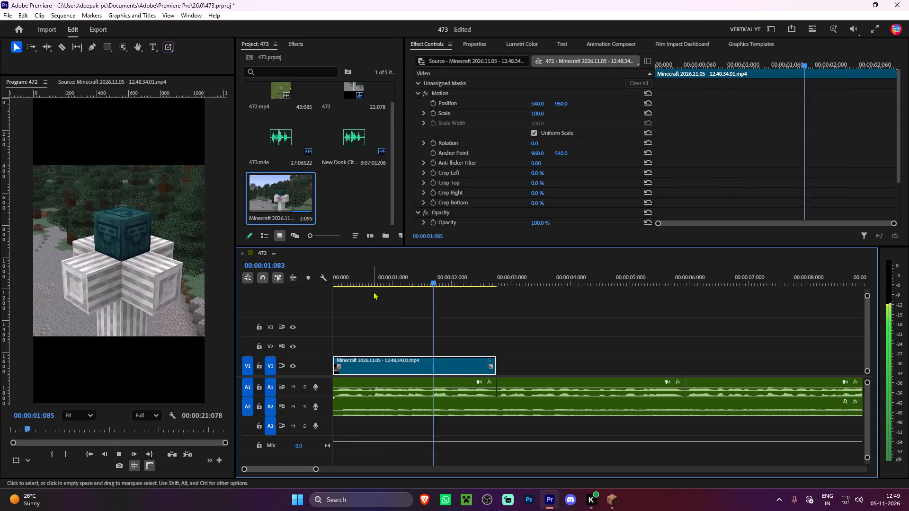
key("space")
key("space")
key("space")
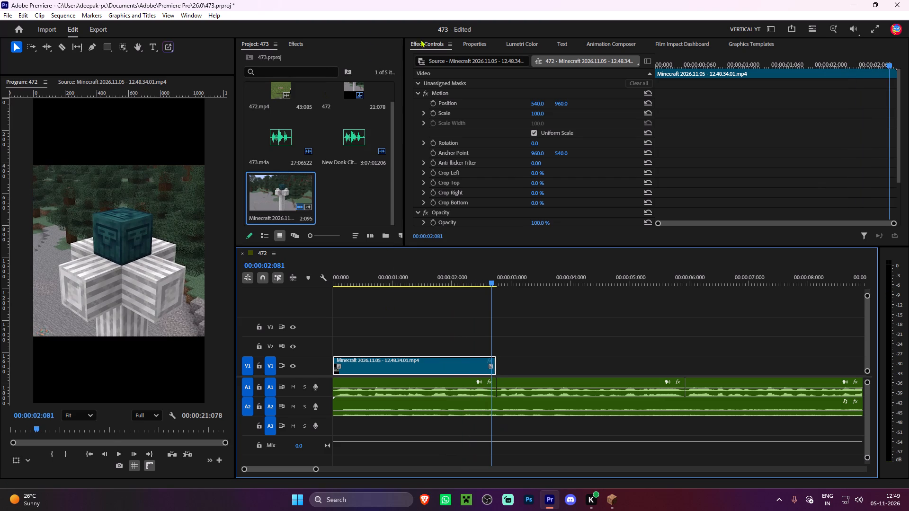
Apply Motion Preset max to the V1 clip and set its horizontal position to 493.
left_click(296, 41)
left_click_drag(297, 186, 299, 186)
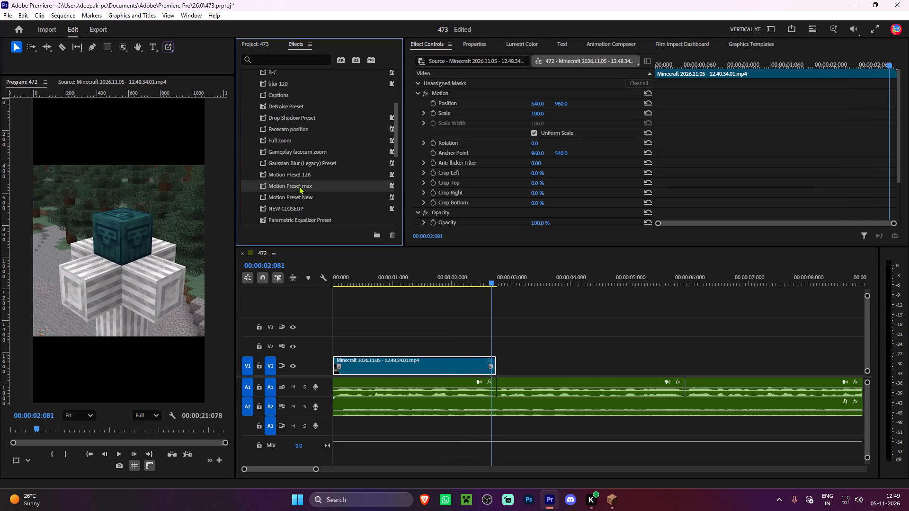
left_click_drag(299, 186, 415, 364)
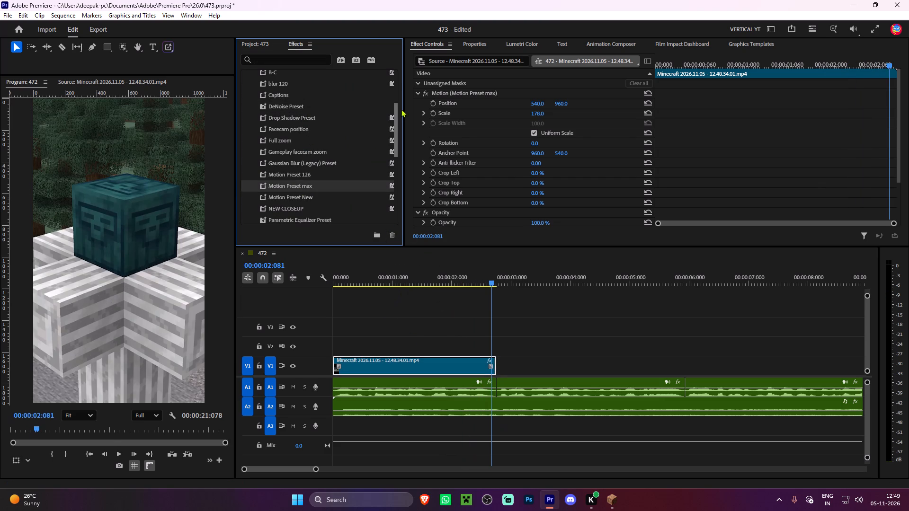
left_click_drag(534, 103, 512, 105)
Play the opening seconds of the sequence from the start to review the reframed shot against the voice-over.
left_click_drag(437, 276, 269, 276)
key("space")
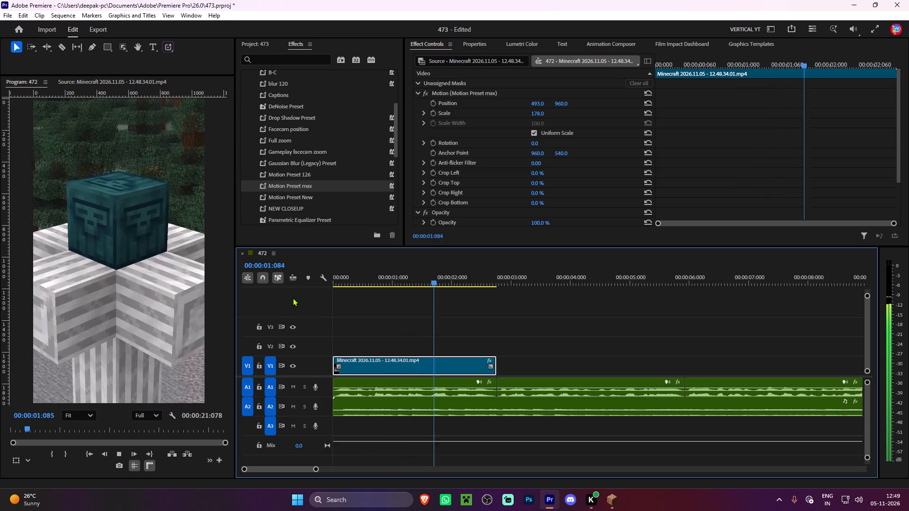
key("space")
left_click_drag(374, 281, 315, 279)
key("space")
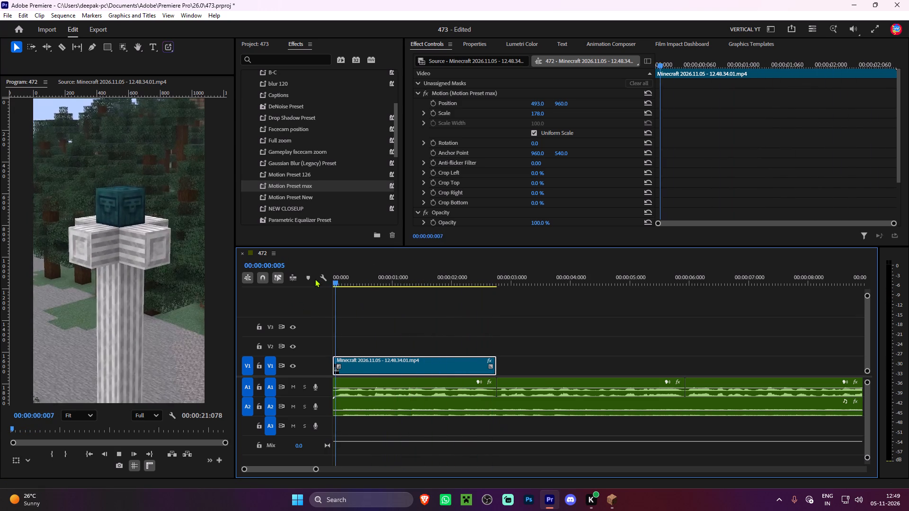
key("space")
key("space")
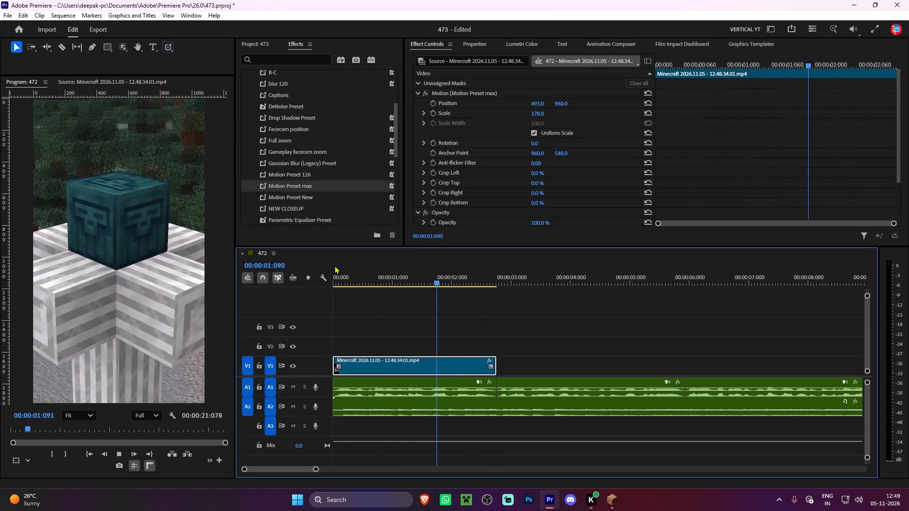
key("space")
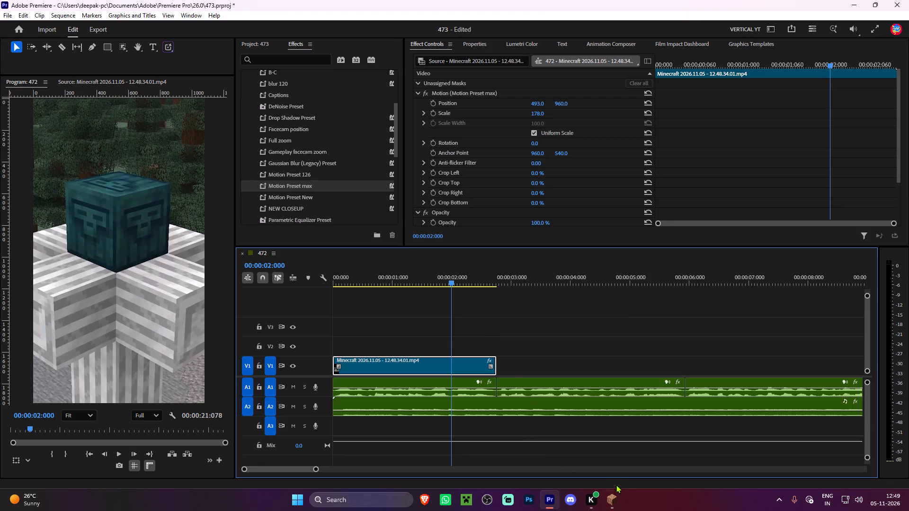
Switch to Minecraft and change the game mode from Spectator to Creative.
left_click(615, 501)
left_click_drag(475, 154, 454, 255)
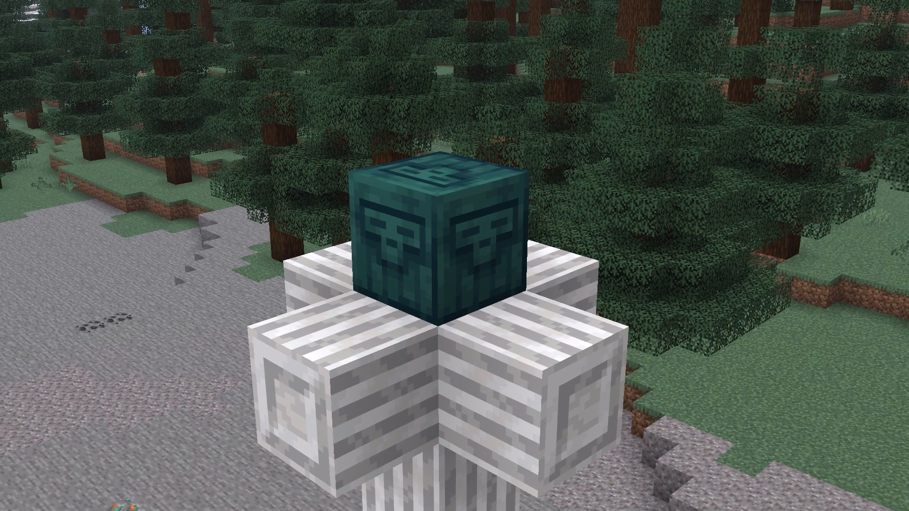
key("F3")
key("F4")
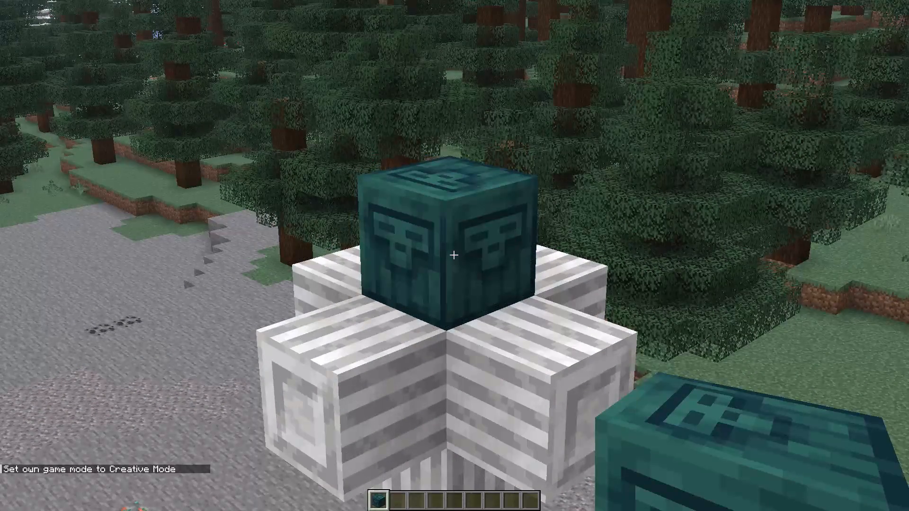
Lower the FOV in the game options and return to the world.
key("Escape")
left_click_drag(437, 218, 437, 213)
left_click_drag(423, 41, 418, 39)
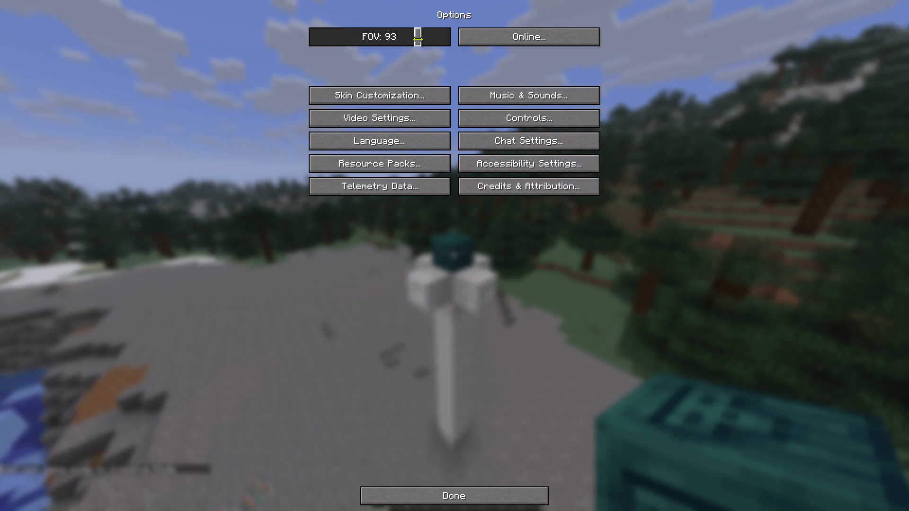
left_click_drag(418, 39, 413, 37)
key("Escape")
key("Escape")
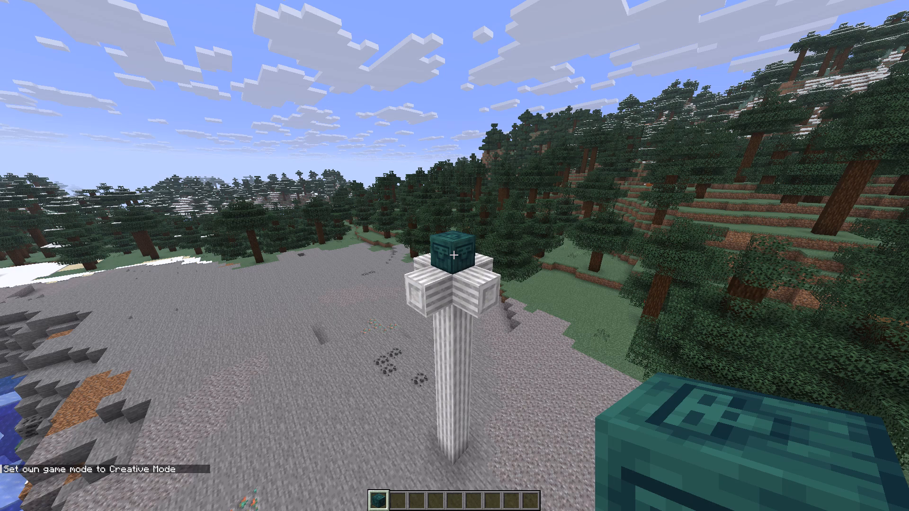
Record a gameplay clip that clears the chat and recalls the /give command for minecraft:chiseled_soulshale in the chat line.
key("t")
key("Up")
key("alt+x")
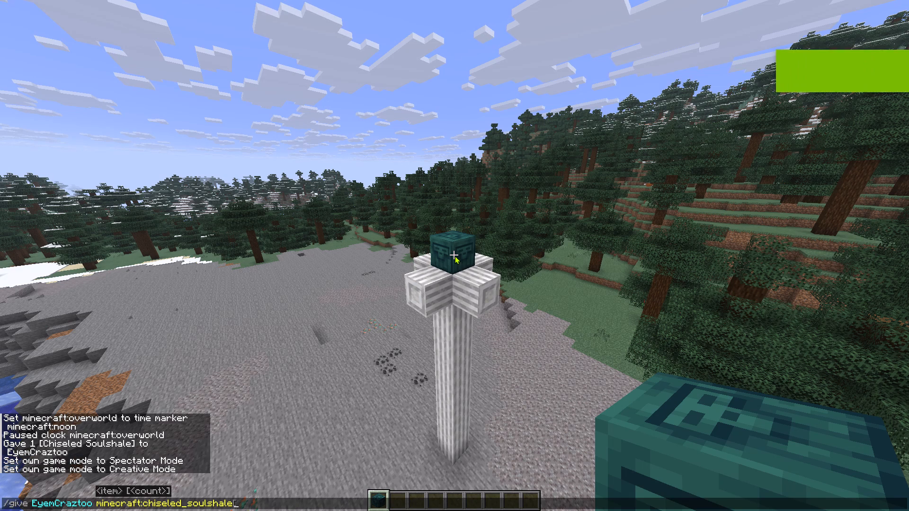
key("Escape")
key("F3")
key("d")
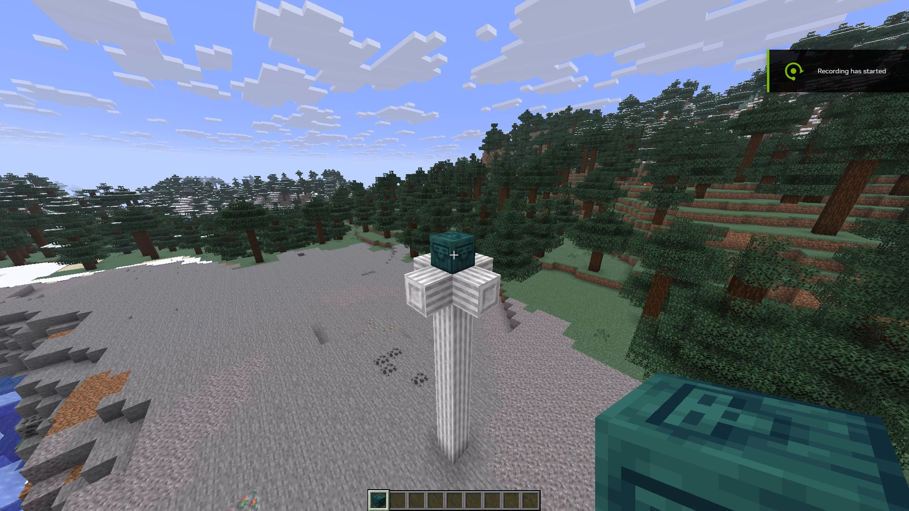
key("t")
key("Up")
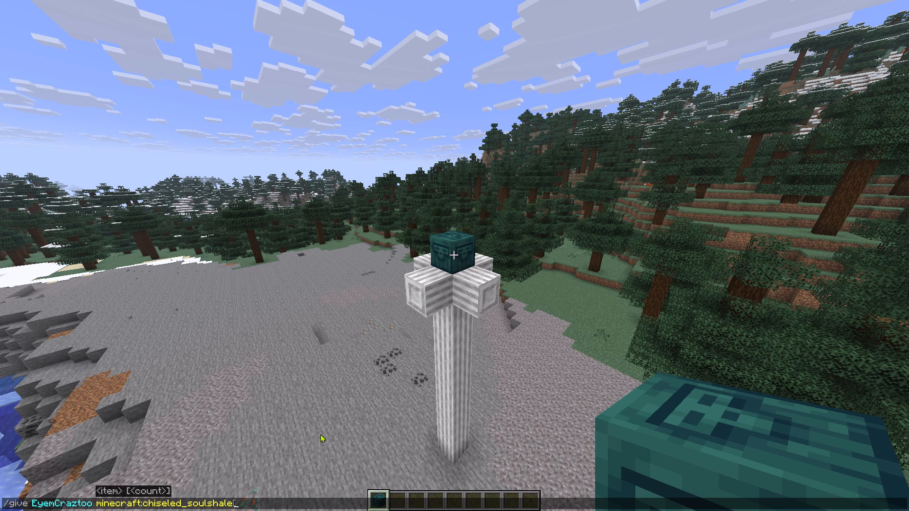
key("alt+x")
Switch back to Premiere and import the newly saved Minecraft recording, 12.49.46.02.mp4.
key("alt+Tab")
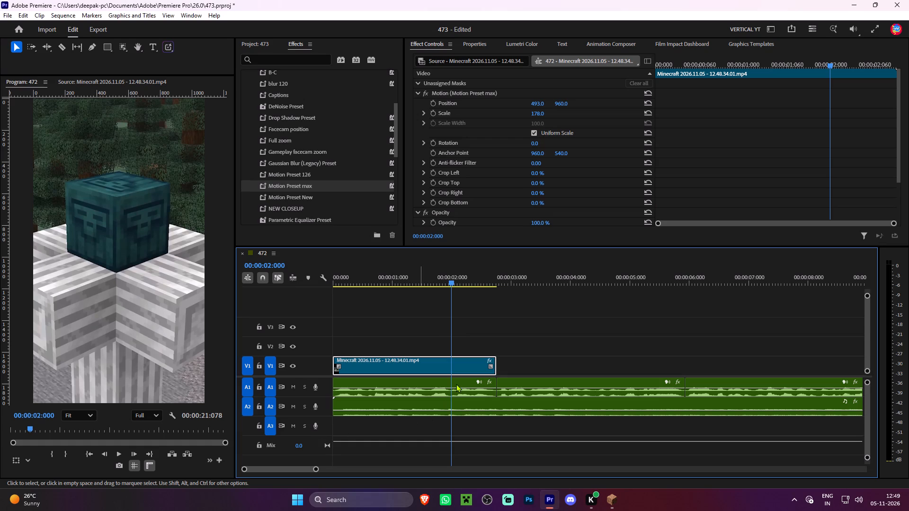
left_click(263, 42)
double_click(334, 198)
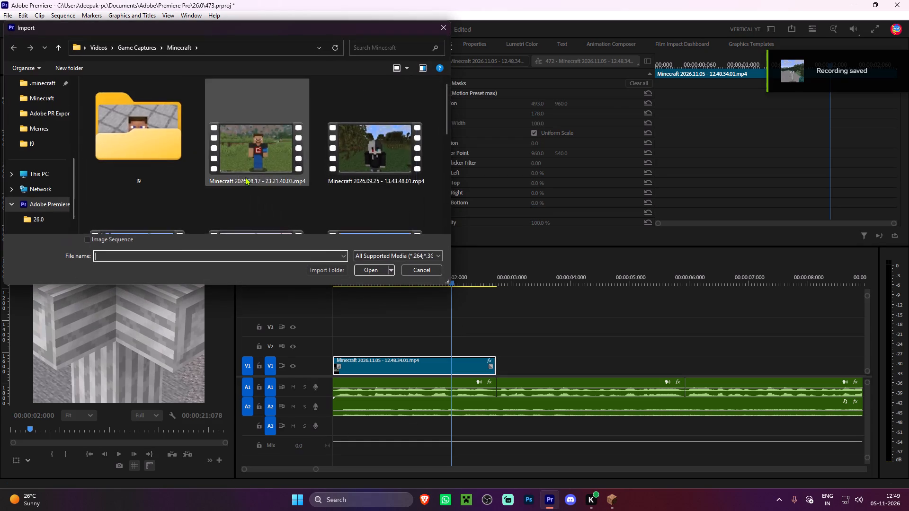
scroll(214, 168, "down", 12)
double_click(368, 193)
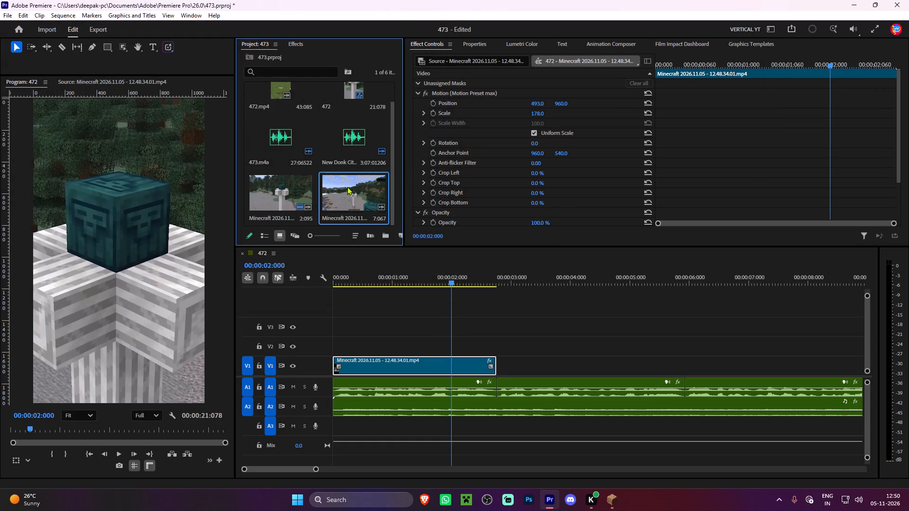
Open the new recording in the Source monitor and mark In at about 4.7 seconds and Out at 00:00:06:013.
double_click(347, 194)
key("space")
left_click_drag(108, 431, 113, 431)
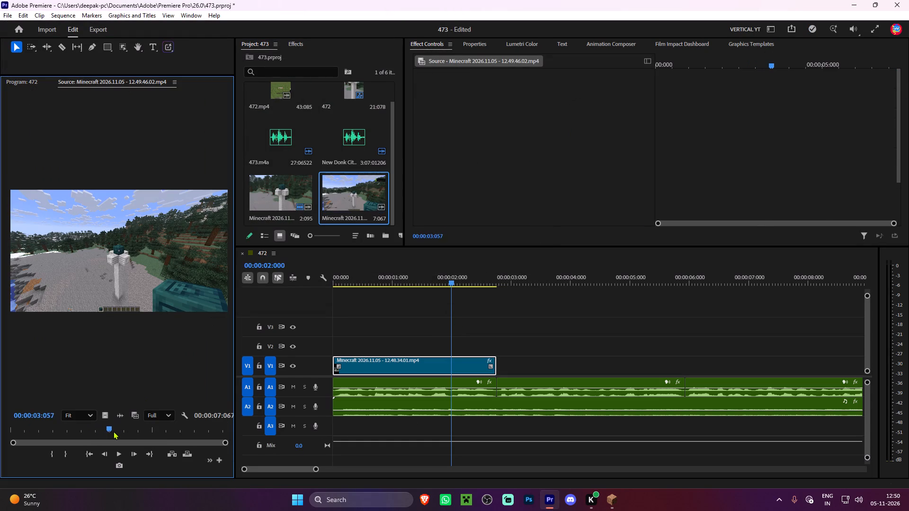
left_click_drag(113, 431, 147, 431)
key("i")
key("u")
key("space")
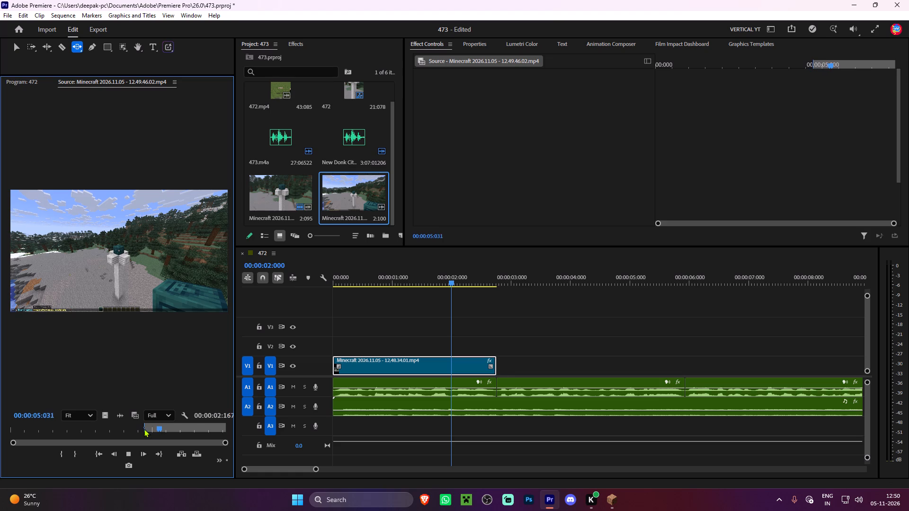
key("space")
key("o")
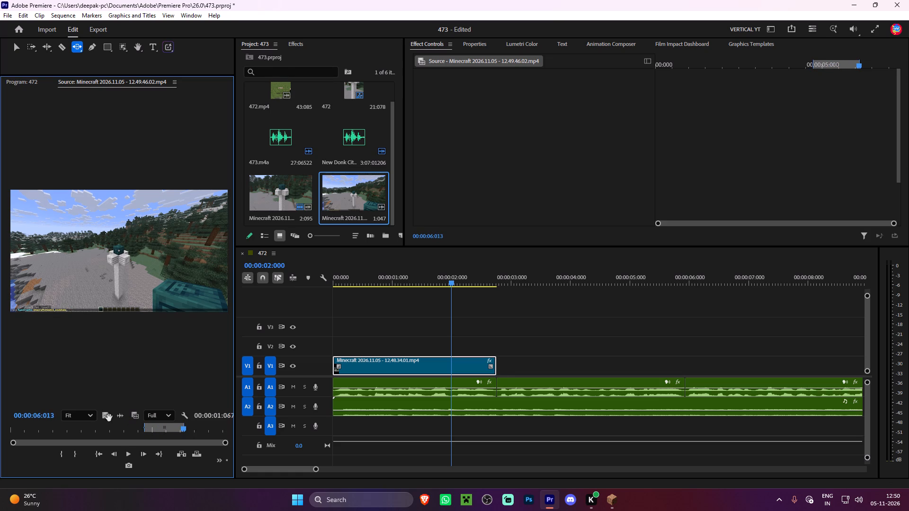
Place only the video of the marked range on track V2 at 2 seconds and play across its start.
left_click_drag(104, 419, 449, 345)
left_click(422, 277)
key("space")
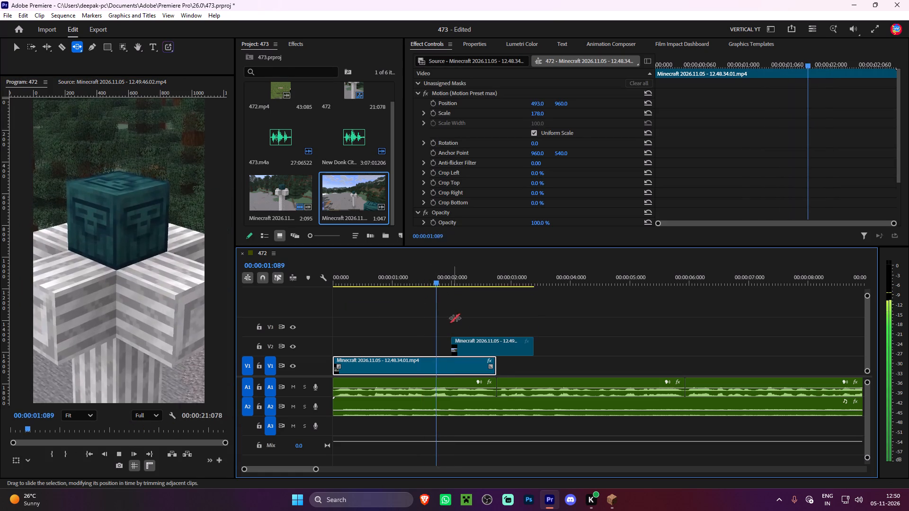
key("space")
Return to the Selection tool and trim the V2 clip to start at 00:00:02:004 and end with the V1 clip.
left_click(18, 47)
key("space")
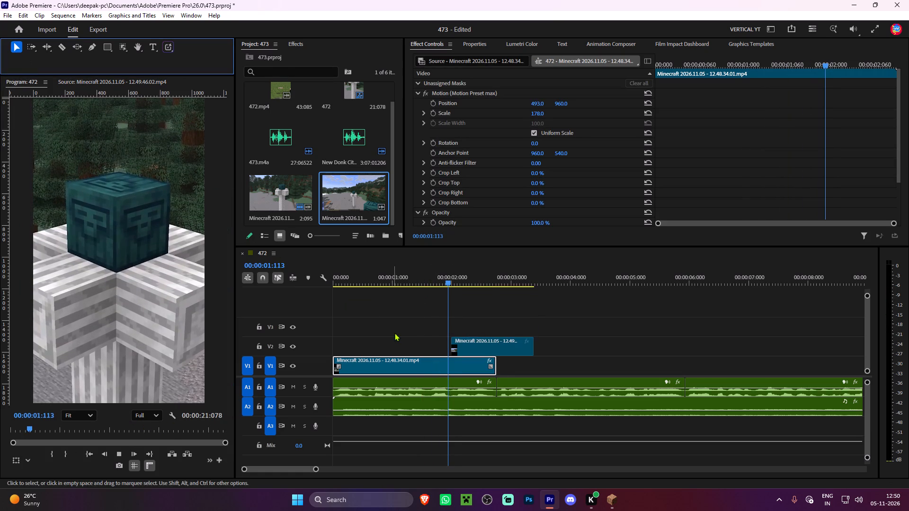
key("space")
left_click(478, 348)
left_click_drag(537, 344, 499, 340)
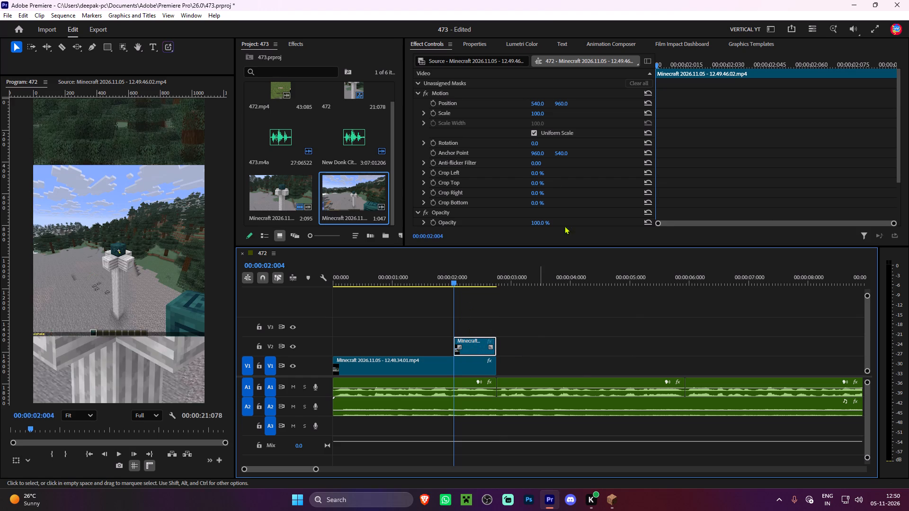
Apply Motion Preset max to the command clip on V2.
left_click(295, 40)
left_click_drag(305, 181, 468, 345)
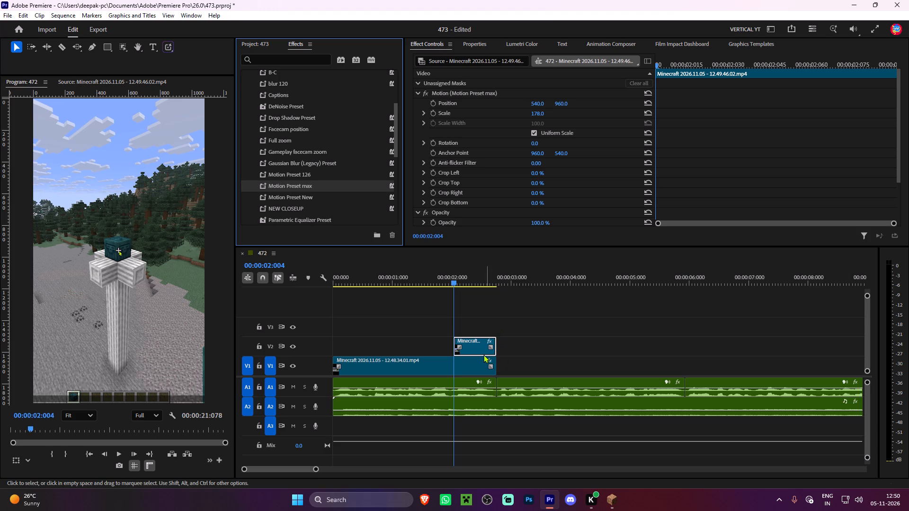
Set the horizontal Position of the V2 command clip to 1704 so the chat command shows in frame.
left_click_drag(535, 100, 720, 99)
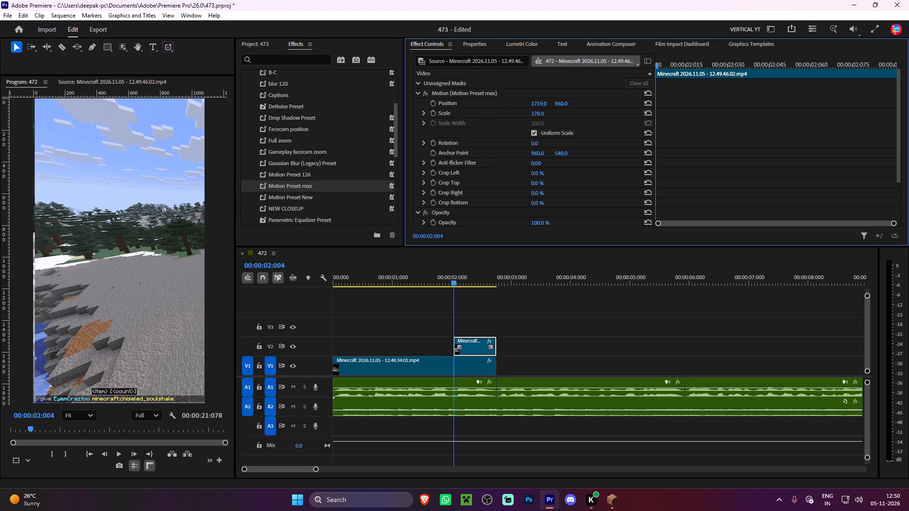
left_click_drag(720, 99, 715, 96)
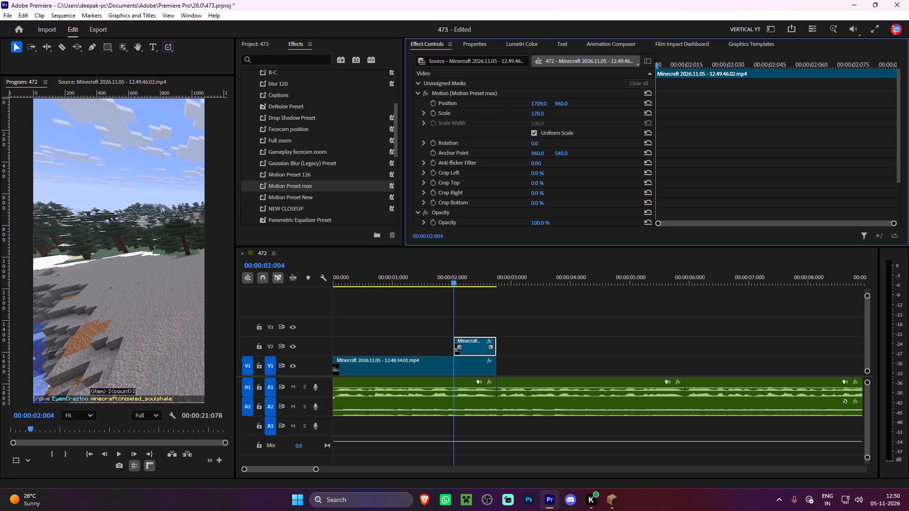
left_click_drag(715, 96, 713, 96)
Trim the end of the V1 clip back to the start of the V2 clip at 00:00:02:004.
left_click_drag(501, 371, 453, 372)
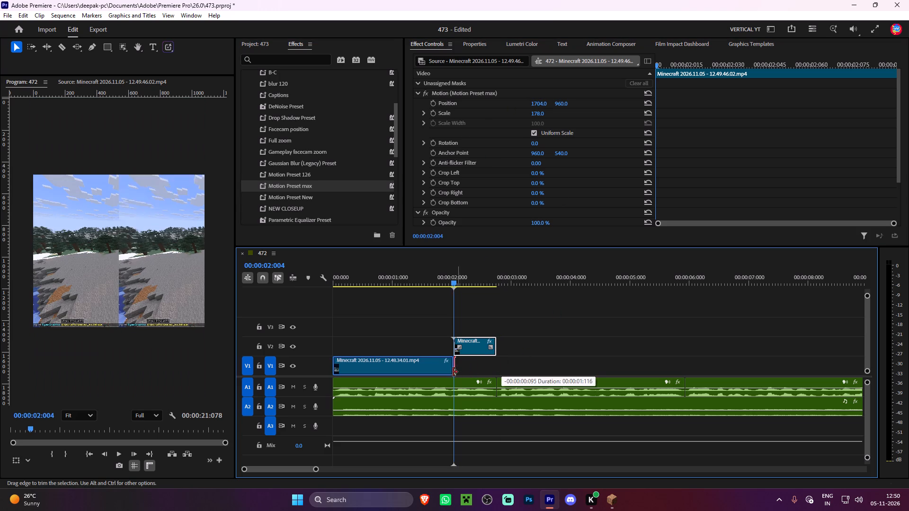
left_click_drag(453, 372, 457, 372)
left_click(475, 316)
Start Position and Scale keyframes at the beginning of the V2 command clip.
scroll(473, 317, "up", 6, "alt")
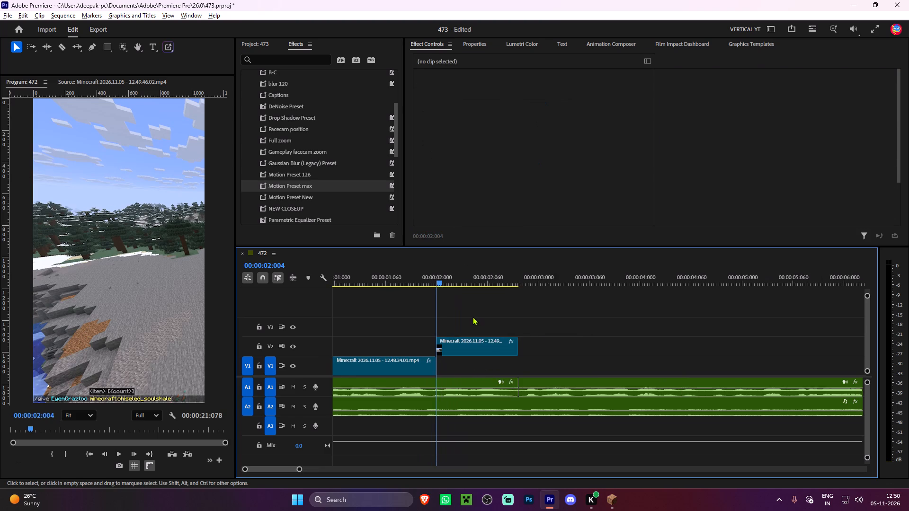
scroll(472, 317, "up", 8, "alt")
left_click(475, 344)
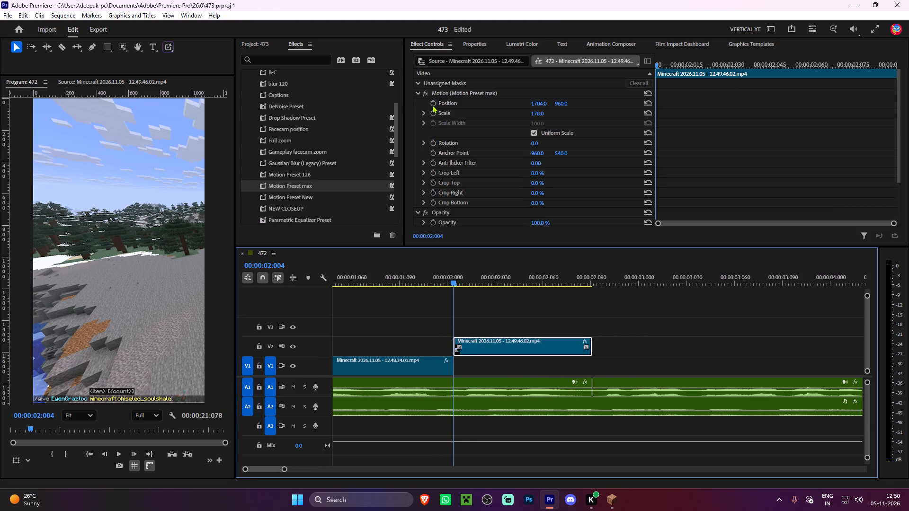
left_click(430, 103)
left_click(433, 111)
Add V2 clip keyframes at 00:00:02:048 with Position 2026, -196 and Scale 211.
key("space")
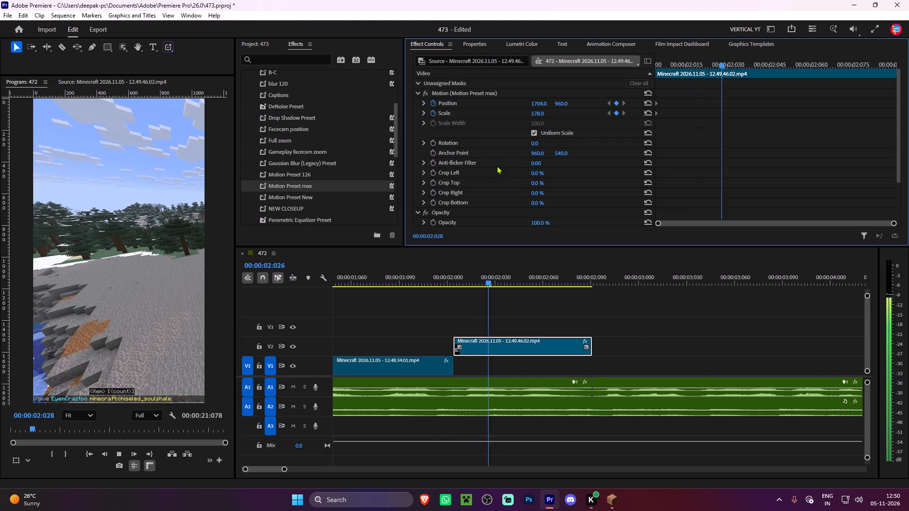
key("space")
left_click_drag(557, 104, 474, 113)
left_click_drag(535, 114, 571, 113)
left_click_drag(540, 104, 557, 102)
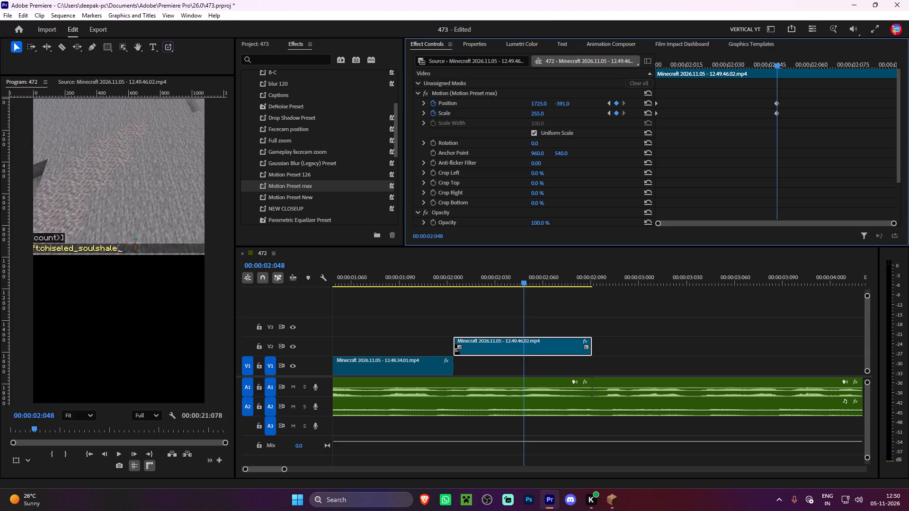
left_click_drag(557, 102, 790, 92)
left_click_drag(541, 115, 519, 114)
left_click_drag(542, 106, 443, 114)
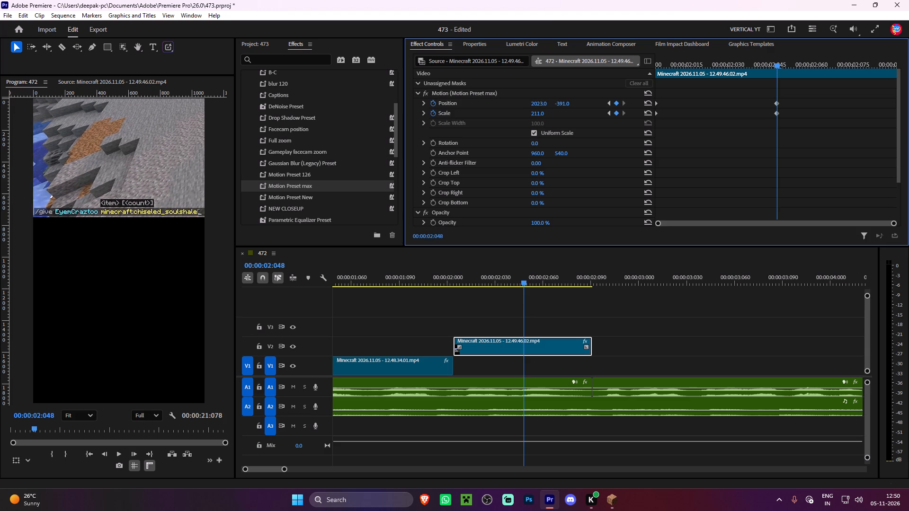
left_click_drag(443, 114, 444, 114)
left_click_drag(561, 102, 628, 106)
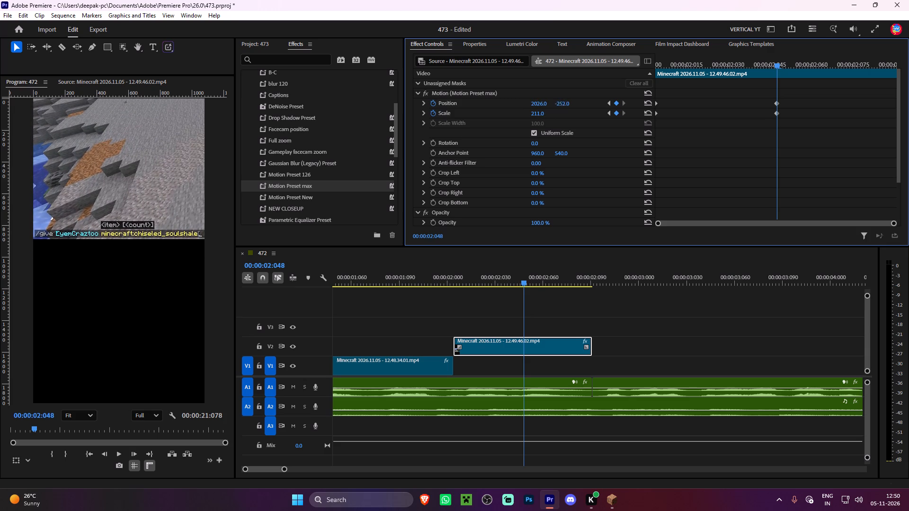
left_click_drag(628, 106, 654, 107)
Duplicate the V2 command clip onto V1 directly beneath it.
left_click_drag(490, 353, 490, 359, "alt")
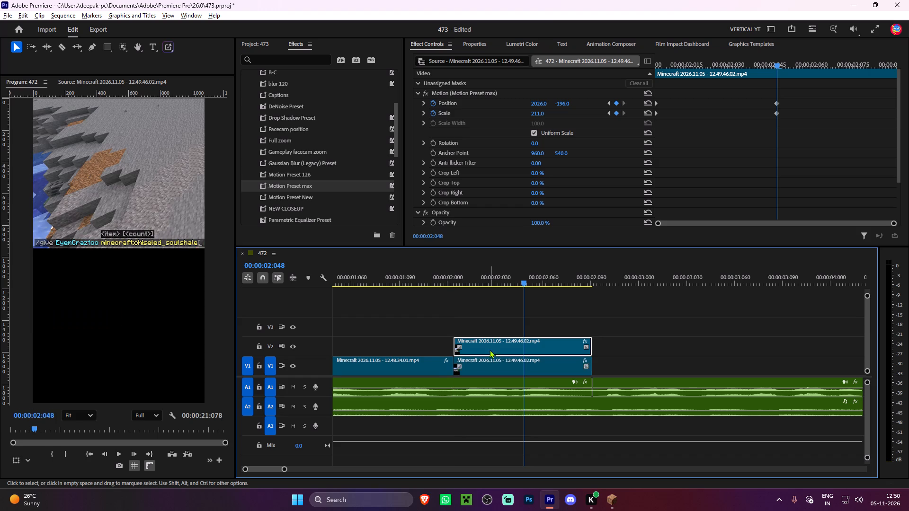
Apply Motion Preset max and the Gaussian Blur (Legacy) Preset to the V1 copy and play across it.
left_click_drag(315, 185, 487, 355)
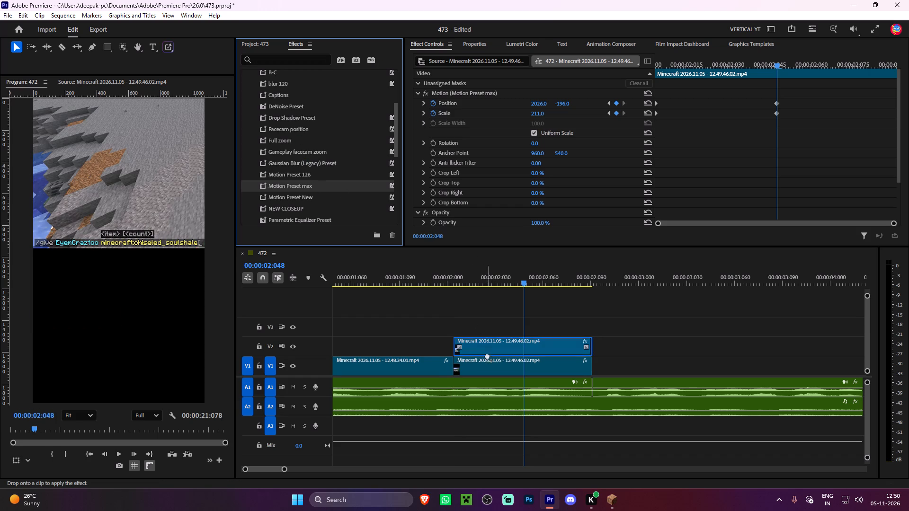
left_click_drag(487, 355, 493, 370)
left_click_drag(293, 162, 343, 176)
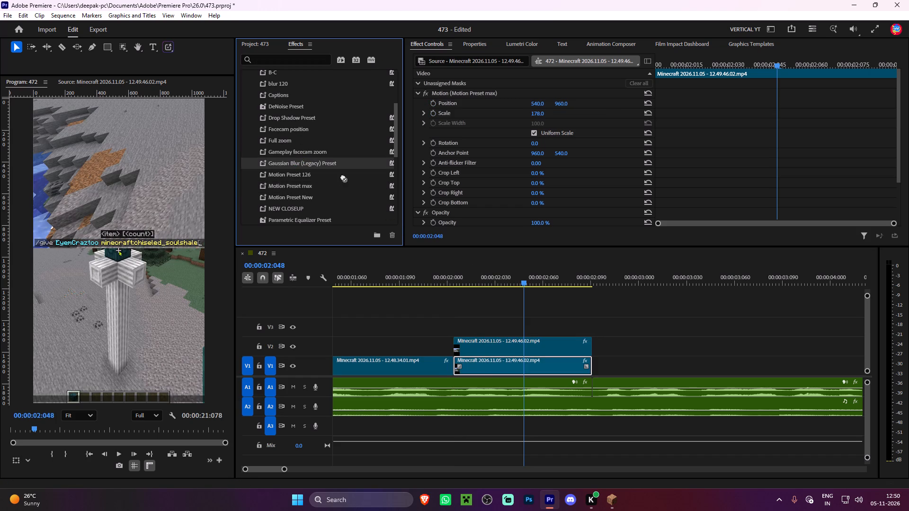
left_click_drag(343, 176, 506, 365)
left_click_drag(387, 270, 372, 273)
key("space")
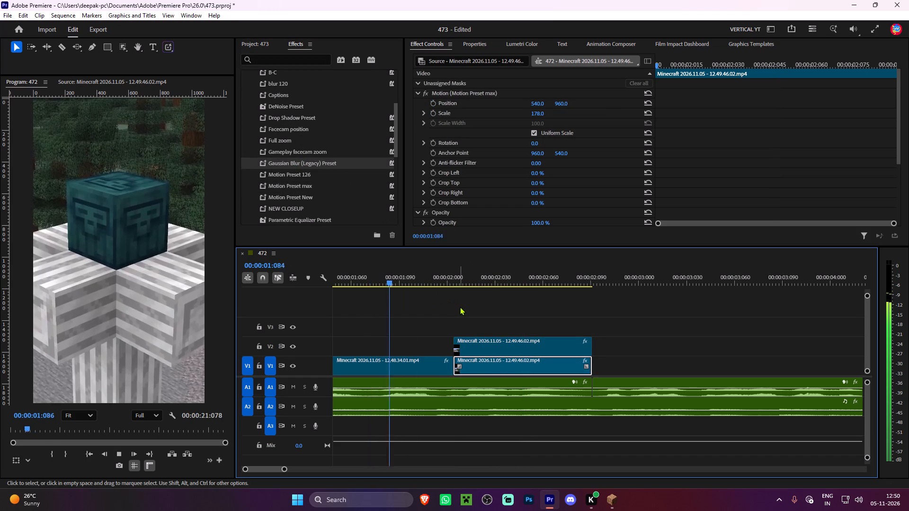
scroll(459, 311, "down", 5, "alt")
key("space")
scroll(483, 321, "down", 1, "alt")
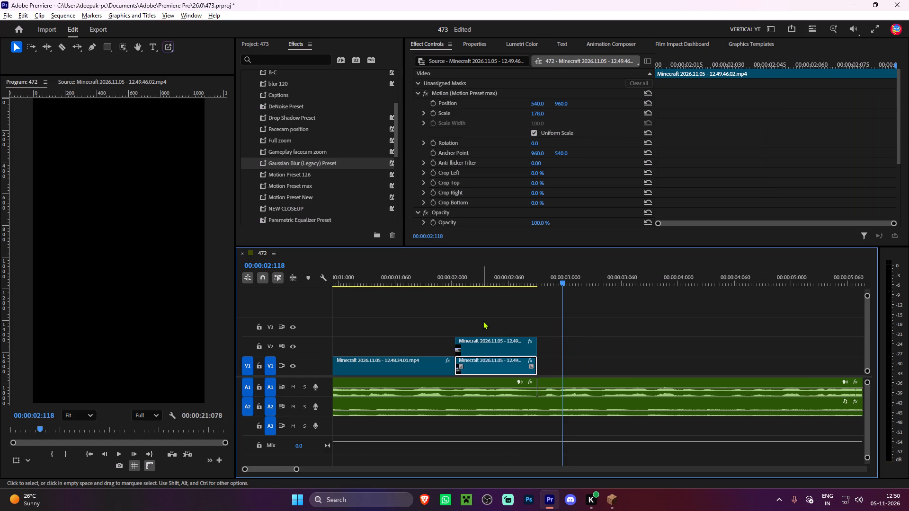
scroll(483, 321, "down", 1, "alt")
Set the V2 clip's keyframes at 00:00:02:048 to Scale 444 and Position 3067, -1598.
left_click_drag(500, 276, 495, 278)
left_click(505, 338)
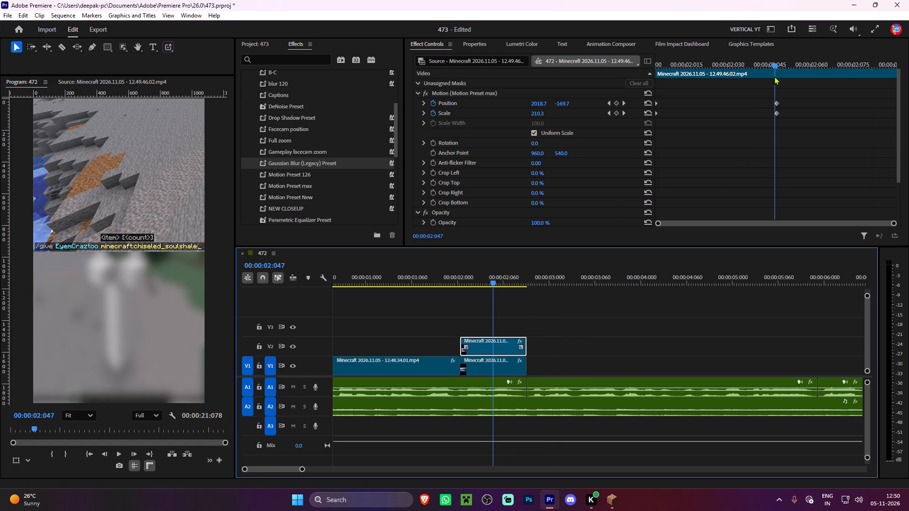
left_click(771, 65, "shift")
left_click_drag(541, 103, 340, 118)
left_click_drag(540, 113, 650, 112)
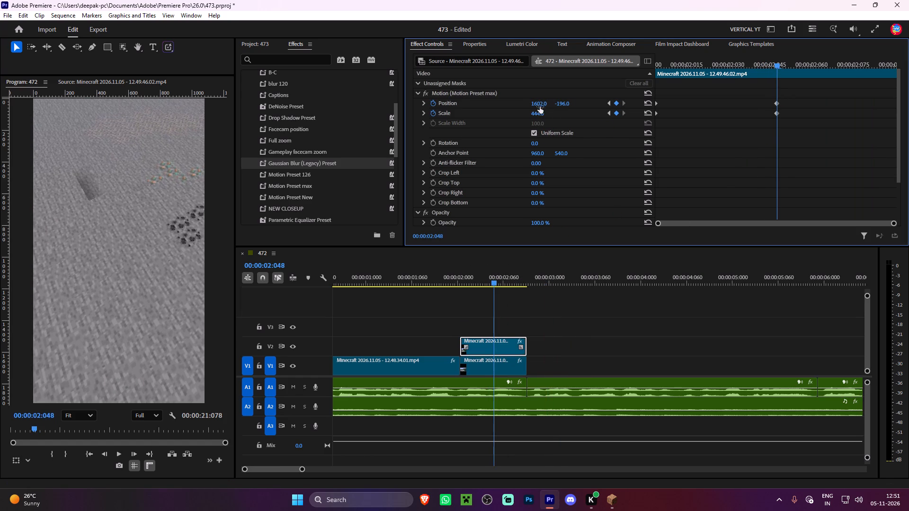
left_click_drag(533, 104, 762, 104)
left_click_drag(560, 103, 414, 126)
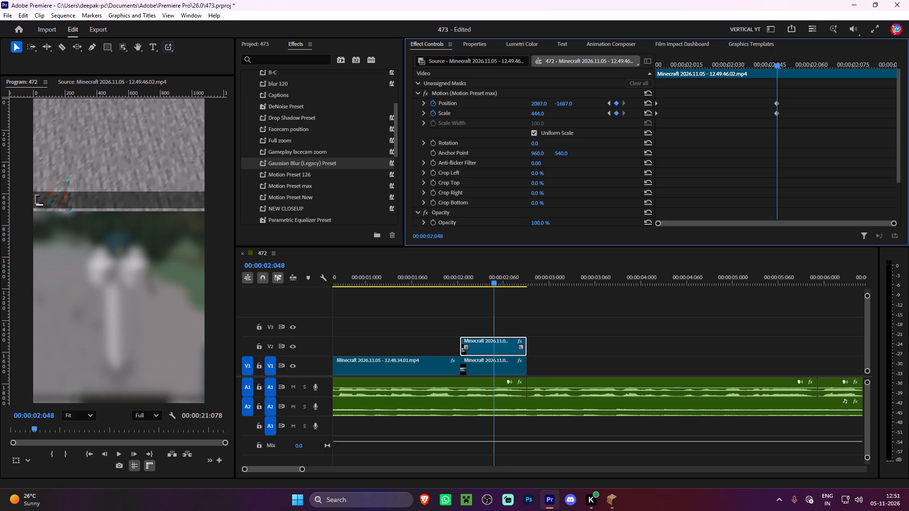
left_click_drag(414, 126, 457, 131)
left_click_drag(542, 102, 650, 98)
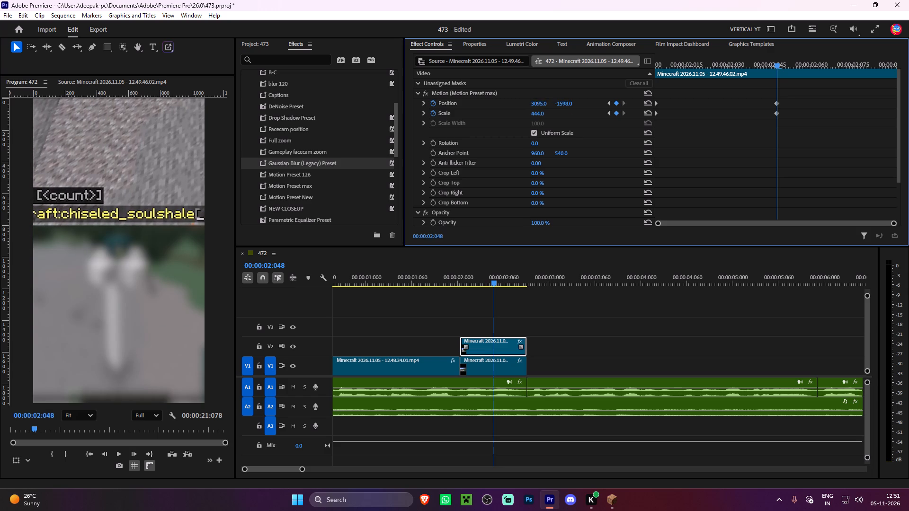
left_click_drag(650, 98, 638, 98)
Play the sequence from just before the command clip to check the zoom and hear the following voice-over.
left_click(458, 274)
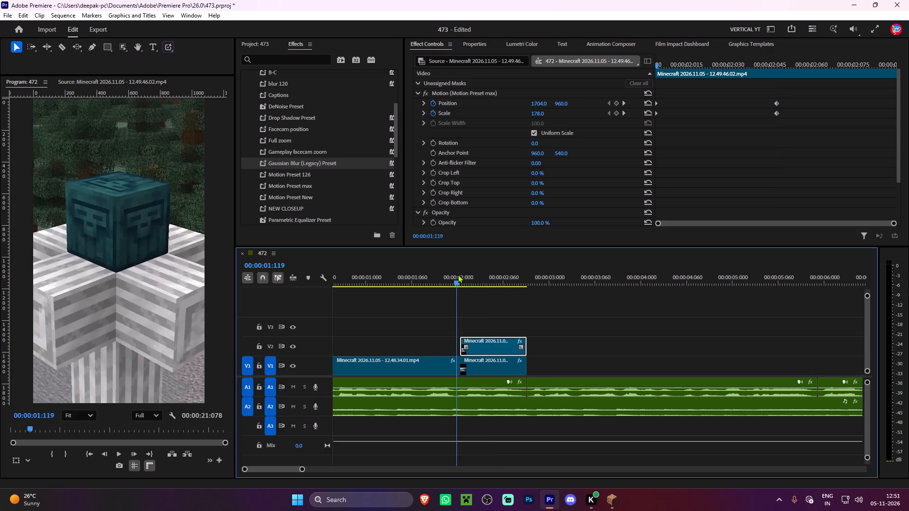
key("space")
key("space")
key("space")
scroll(484, 318, "down", 4, "alt")
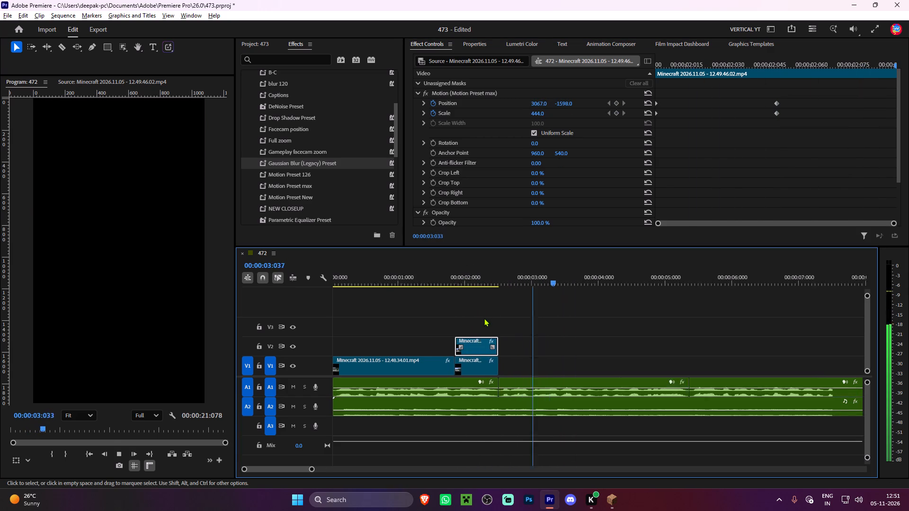
scroll(484, 318, "down", 3, "alt")
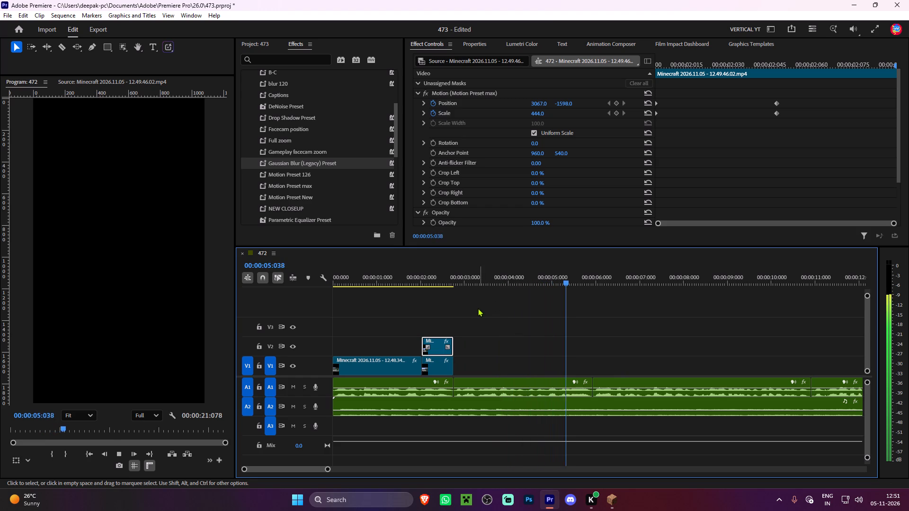
key("space")
Place the playhead at the end of the command clips, 00:00:02:091, and show the project's media.
left_click_drag(464, 275, 451, 275, "shift")
left_click(257, 45)
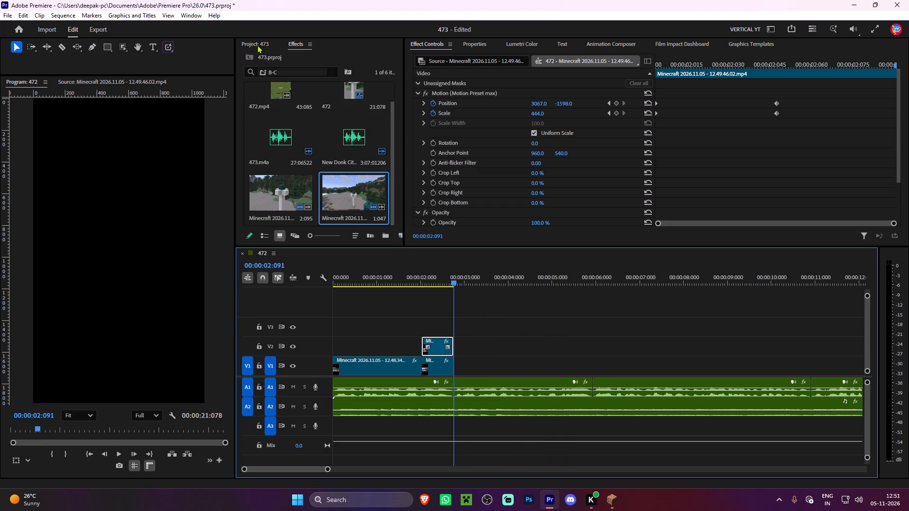
scroll(411, 209, "down", 3)
Switch to Minecraft, fly away from the pillar and land on the stone ground in front-facing third-person view.
left_click(608, 498)
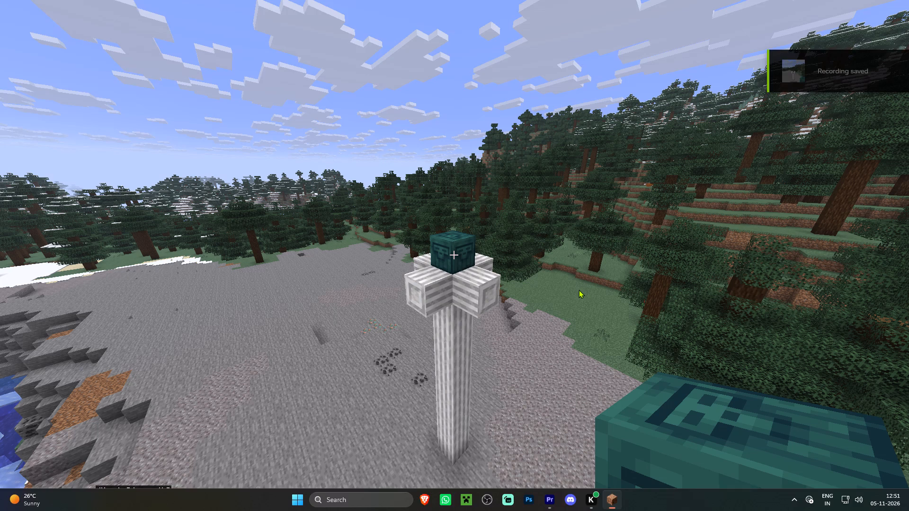
key("Escape")
key("w")
key("w")
key("w")
key("w")
key("w")
key("w")
key("w")
key("w")
key("w")
key("w")
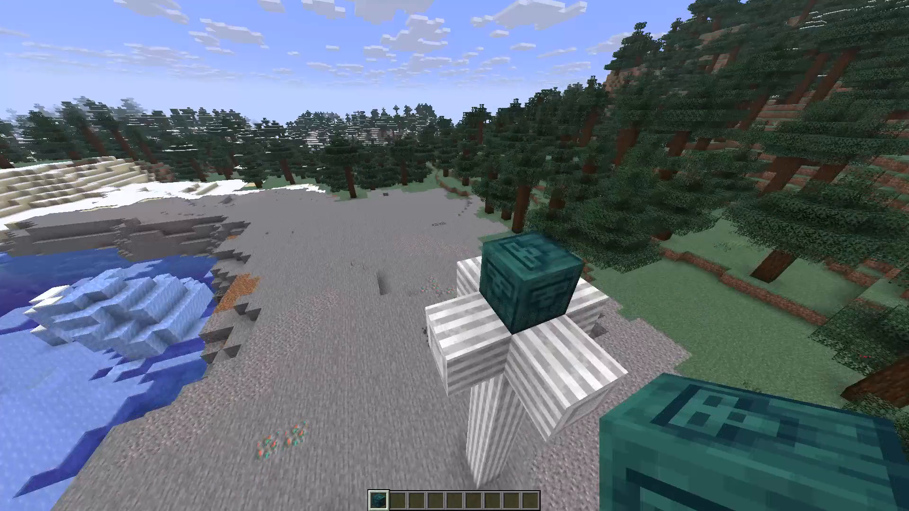
key("a")
key("w")
key("space")
key("space")
key("a")
double_click(454, 255)
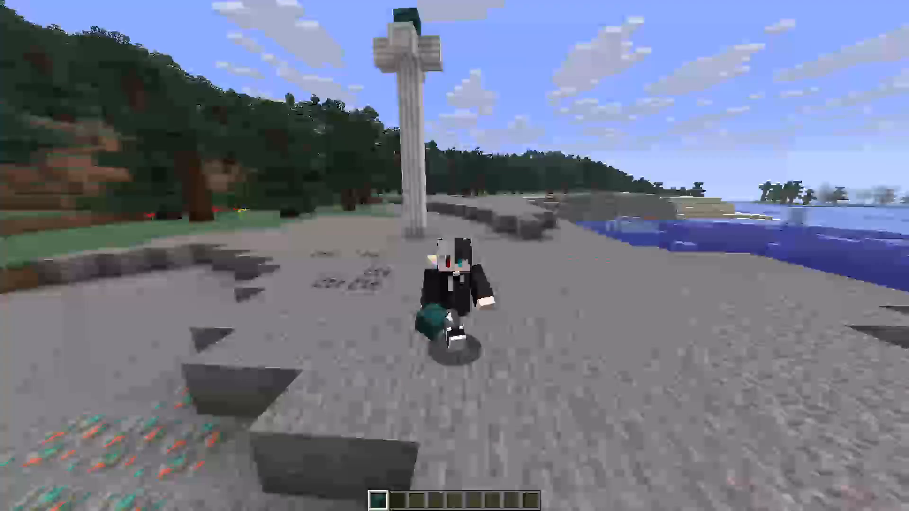
key("d")
key("w")
Fill all nine hotbar slots with 64-block stacks of Chiseled Soulshale from the creative inventory.
key("e")
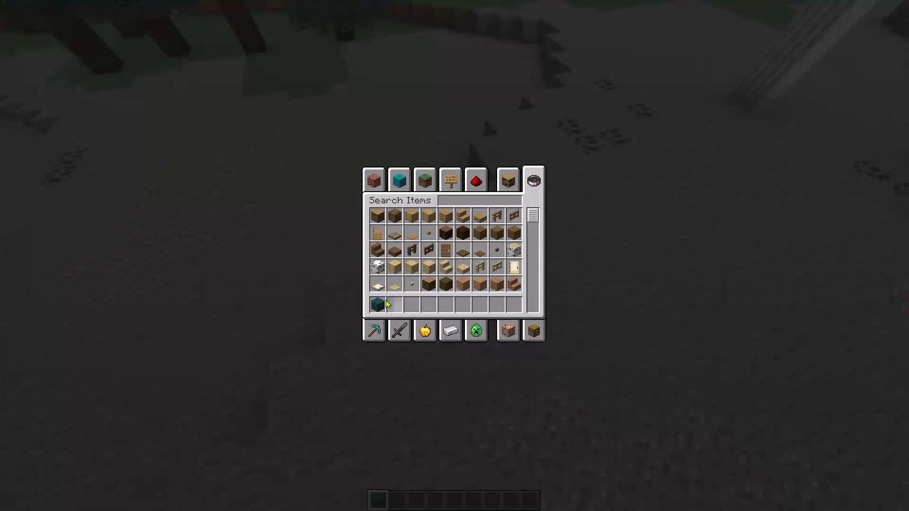
left_click(374, 304)
middle_click_drag(376, 304, 451, 308)
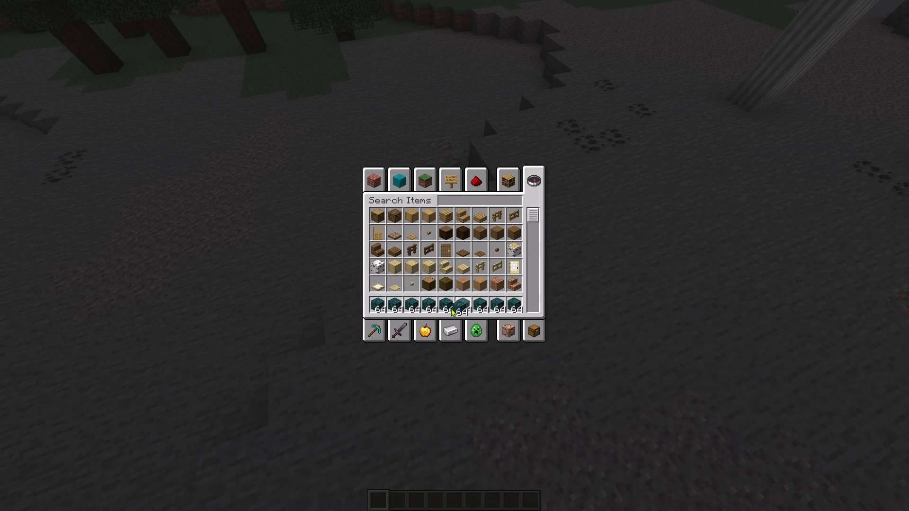
middle_click_drag(451, 308, 437, 308)
key("Escape")
key("w")
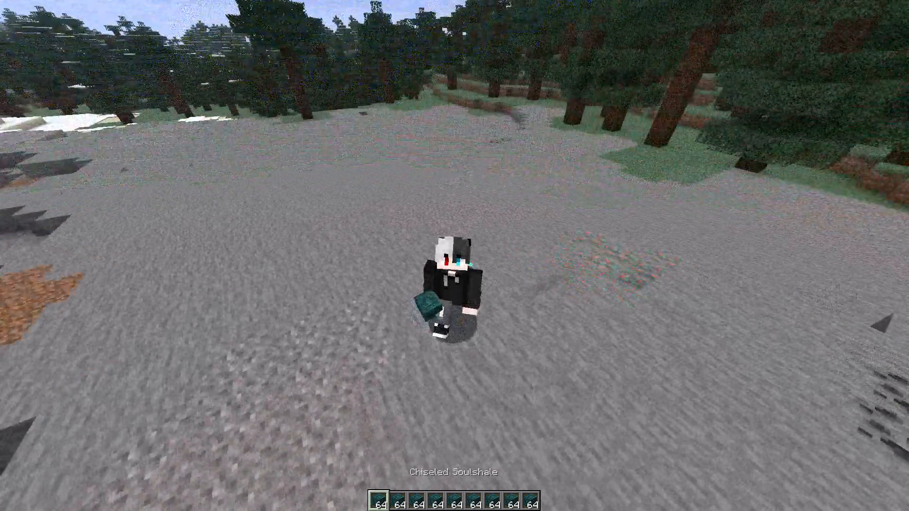
Start recording and throw Chiseled Soulshale blocks one by one from the first hotbar slot.
key("alt+x")
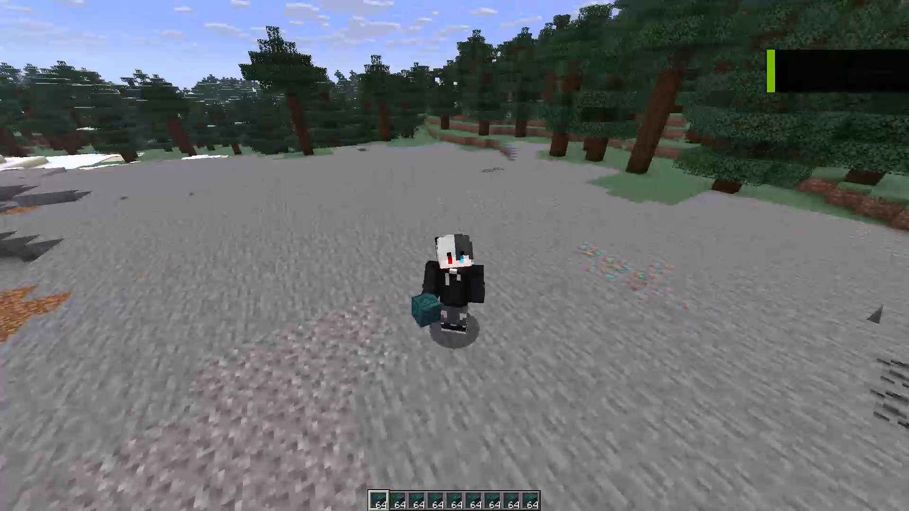
key("q")
key("q")
key("q")
key("q")
key("q")
key("q")
key("q")
key("q")
key("q")
key("q")
key("q")
key("q")
key("q")
key("q")
key("q")
key("q")
key("q")
key("q")
key("q")
key("q")
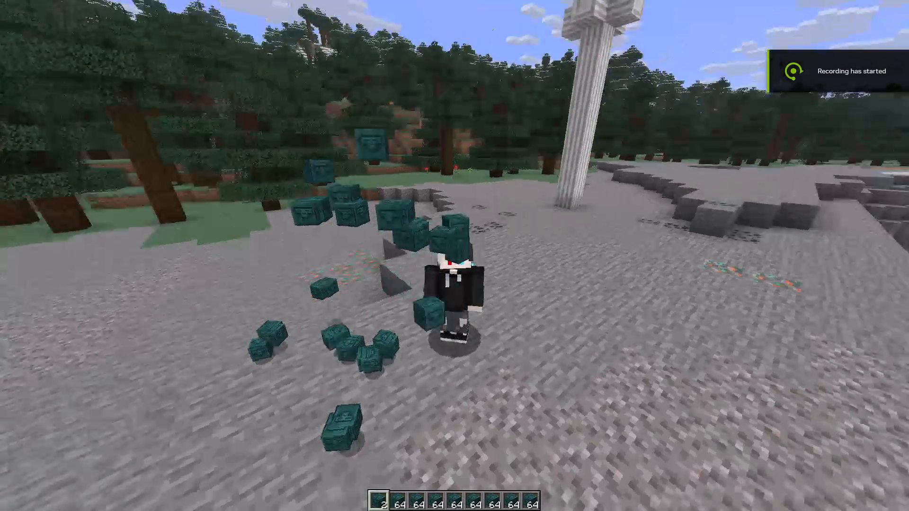
Empty the third hotbar slot by throwing its Chiseled Soulshale blocks around the character and stop the recording.
scroll(454, 255, "down", 2)
key("q")
key("q")
key("q")
key("q")
key("q")
key("q")
key("q")
key("q")
key("q")
key("q")
key("q")
key("q")
key("q")
key("q")
key("q")
key("q")
key("q")
key("q")
key("q")
key("q")
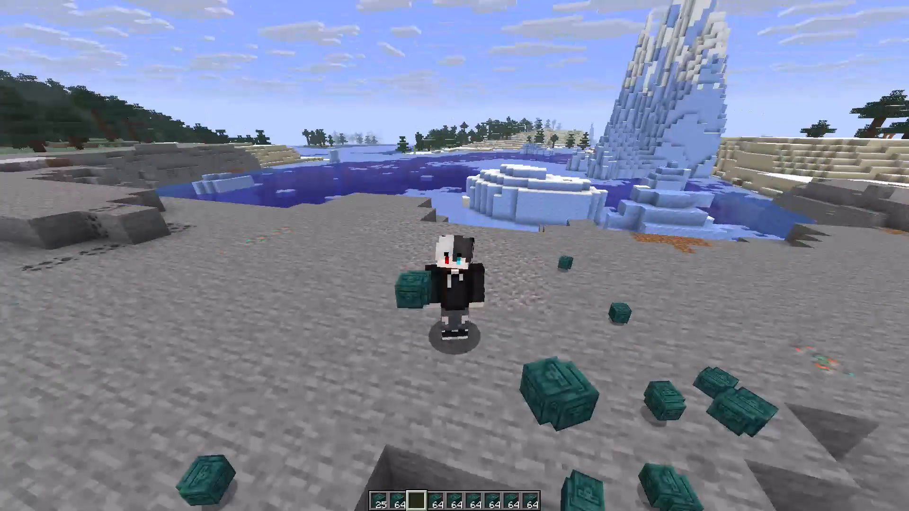
key("alt+x")
Switch back to Premiere and import the new recording Minecraft 2026.11.05 - 12.51.28.03.mp4.
key("alt+Tab")
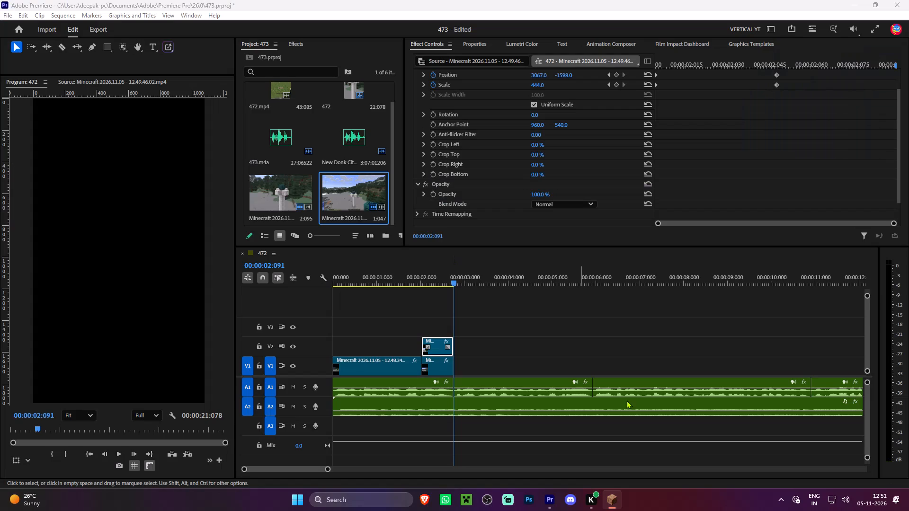
scroll(297, 200, "down", 5)
double_click(312, 223)
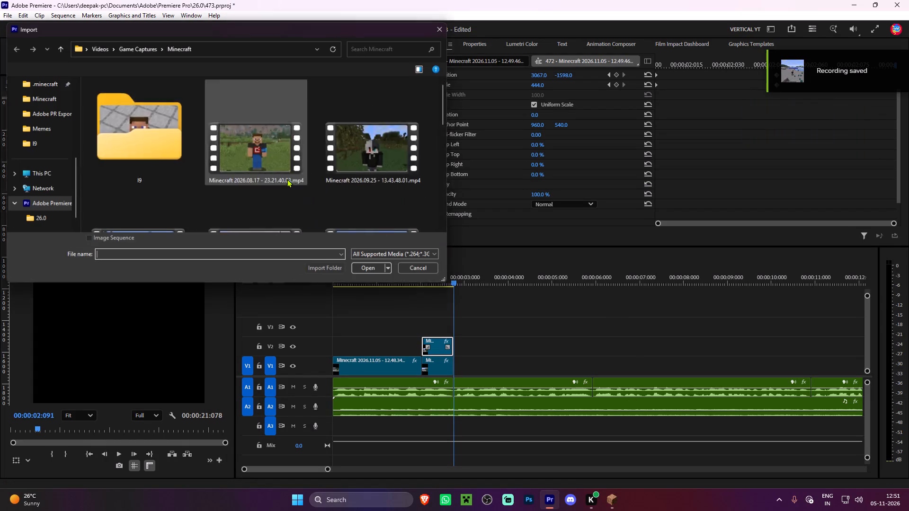
scroll(286, 179, "down", 11)
double_click(141, 191)
Mark the 2:009 section of the 12.51.28.03 recording ending at 00:00:07:093 and place its video on V1 at 00:00:02:091.
double_click(278, 192)
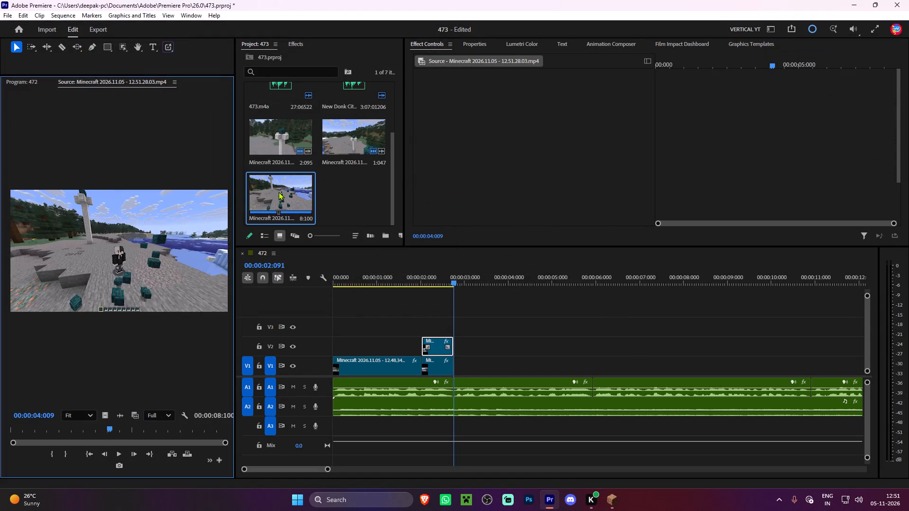
key("space")
key("space")
key("space")
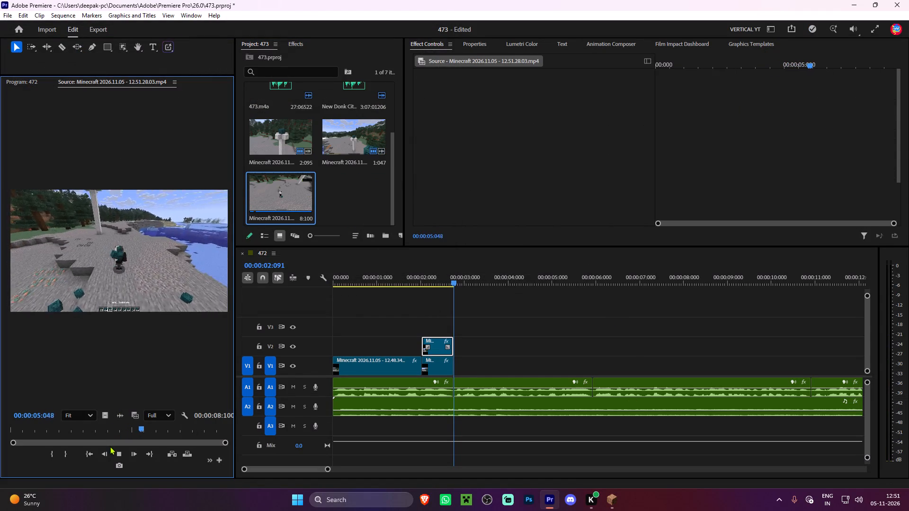
key("space")
key("i")
key("space")
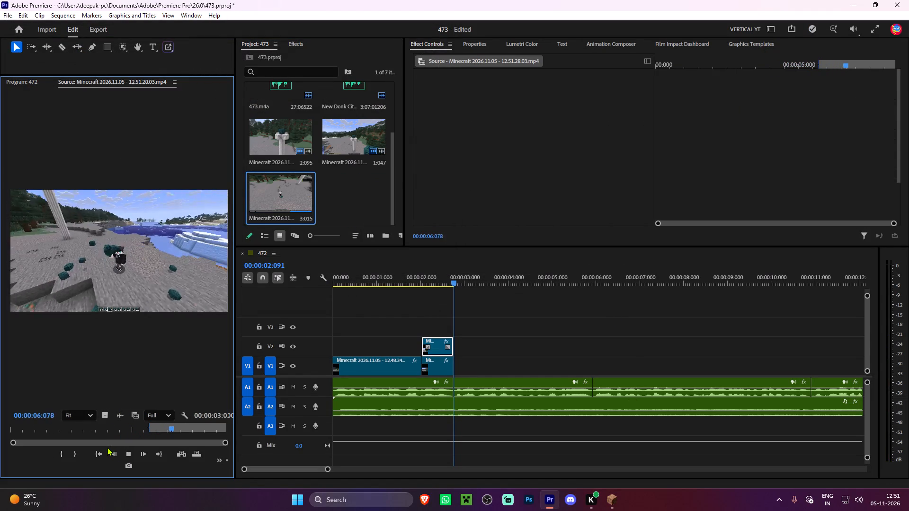
key("space")
key("o")
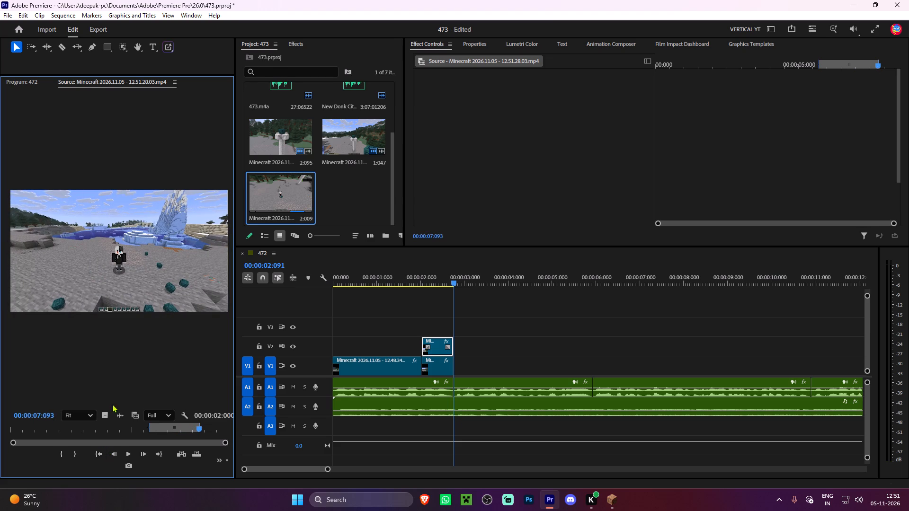
left_click_drag(105, 411, 453, 363)
Play the new block-throwing clip against the voice-over and trim its end to about 00:00:04:005.
double_click(451, 282)
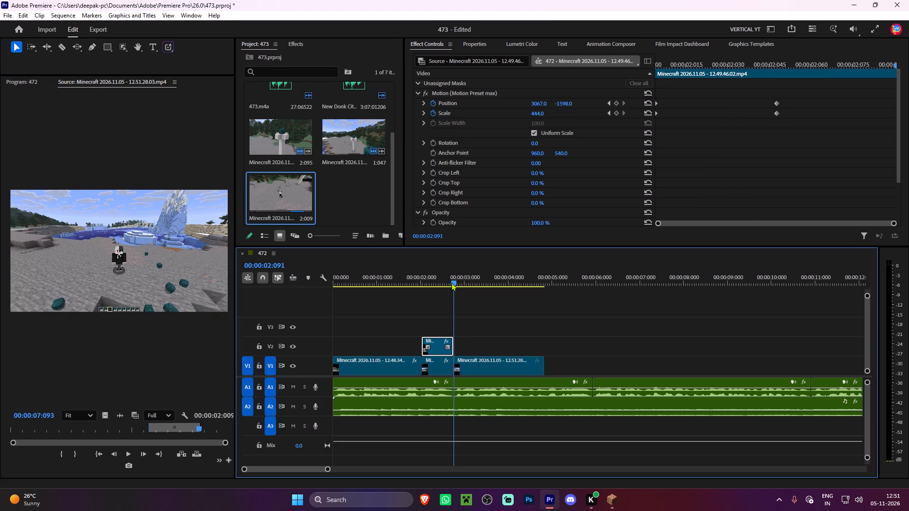
key("space")
scroll(491, 305, "up", 5, "alt")
key("space")
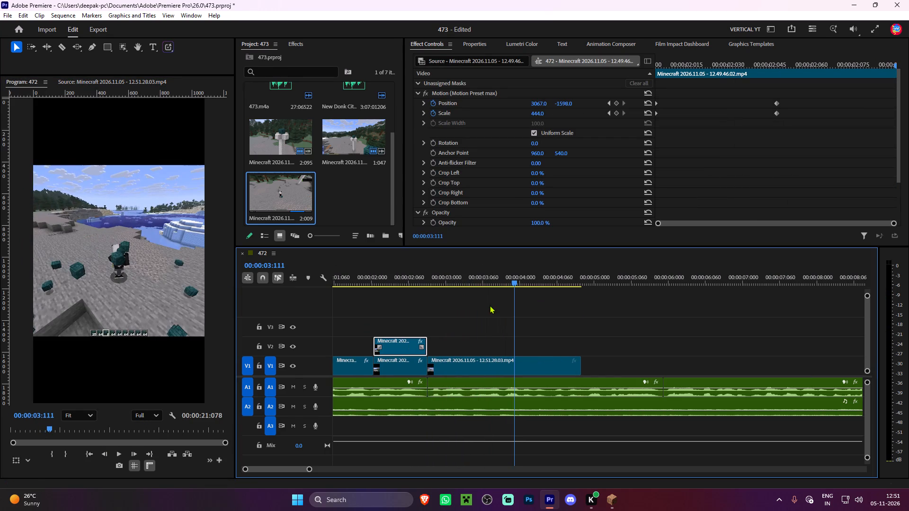
key("space")
key("space")
left_click_drag(582, 362, 526, 361)
Apply Motion Preset max to the trimmed 12.51.28.03 clip and play the sequence through the next voice-over section.
left_click(500, 273)
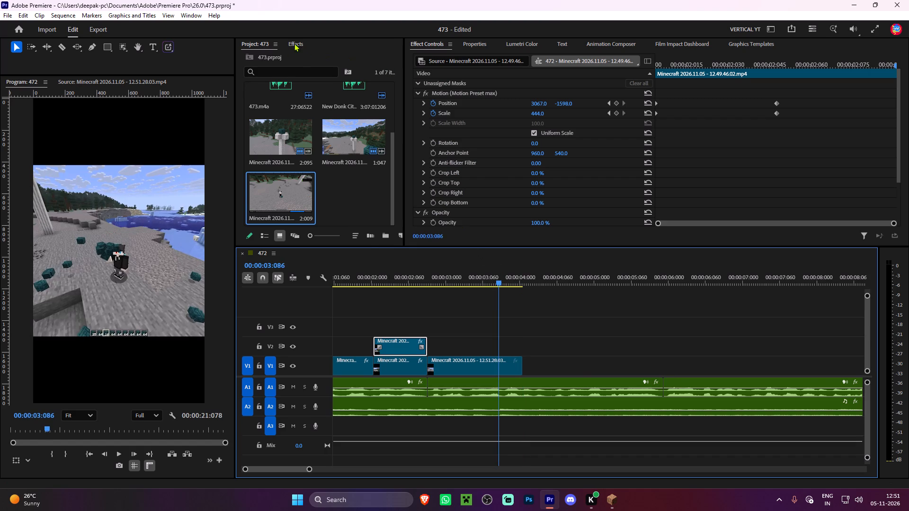
left_click(294, 43)
left_click_drag(300, 189, 477, 371)
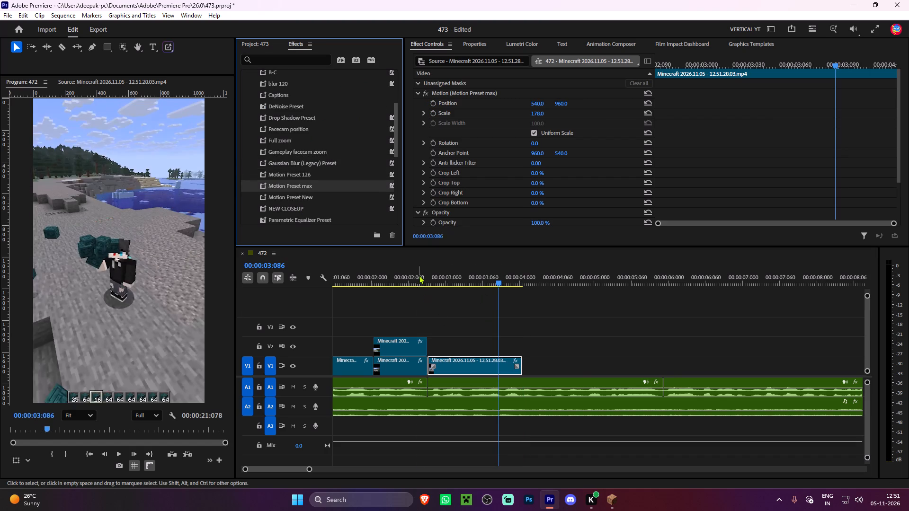
left_click(419, 275)
key("space")
key("space")
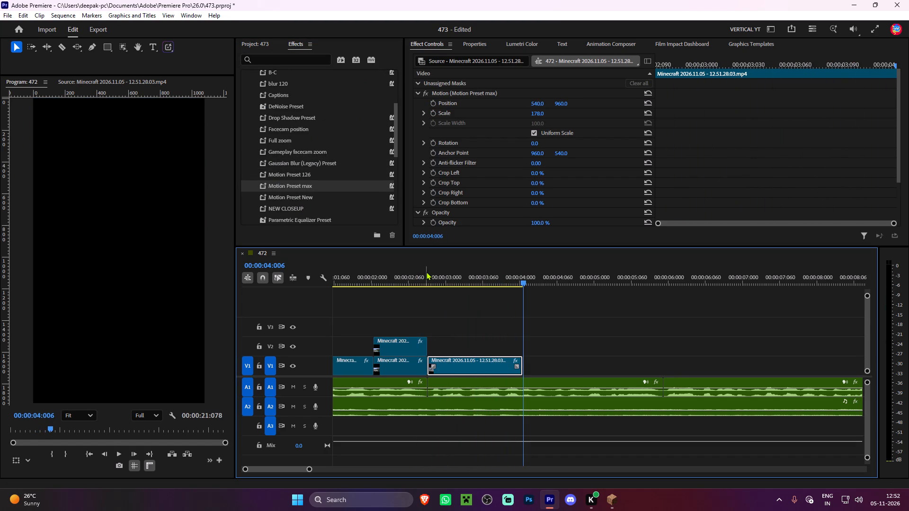
key("space")
scroll(529, 316, "down", 2, "alt")
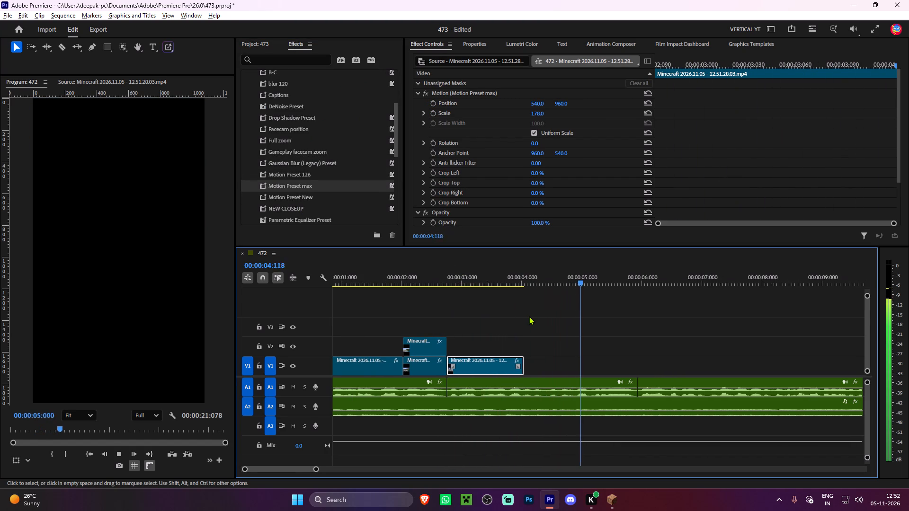
key("space")
Switch to Minecraft and empty the player's inventory with the /clear command.
left_click(610, 499)
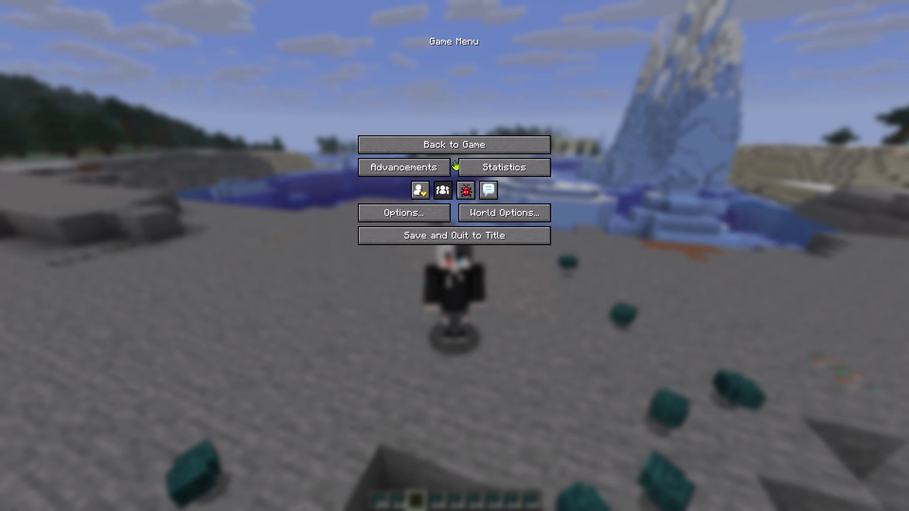
left_click_drag(463, 150, 454, 255)
key("e")
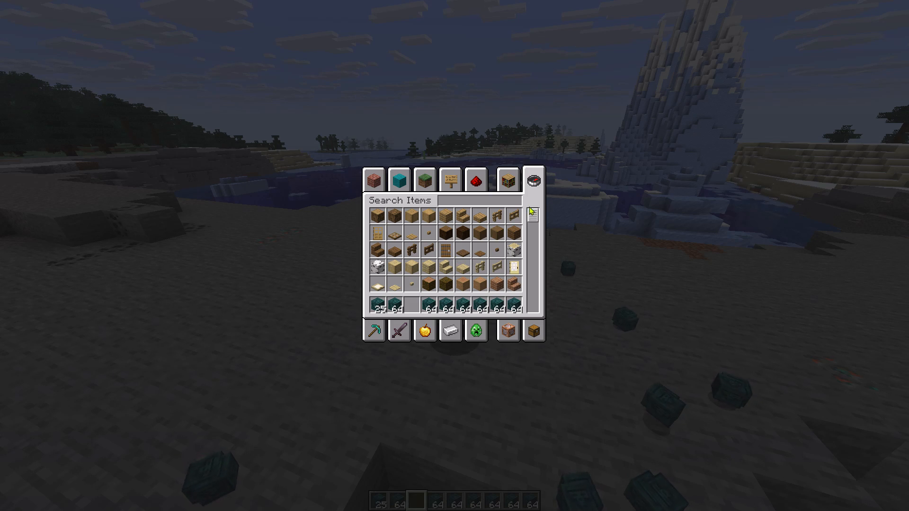
key("e")
key("Escape")
type("/clear")
key("Return")
Back the character away from the dropped blocks and record scrolling the creative inventory's Search Items list from top to bottom.
key("s")
key("s")
key("s")
key("s")
key("s")
key("s")
key("s")
key("s")
key("s")
key("s")
key("s")
key("s")
key("s")
key("s")
key("s")
key("s")
key("s")
key("s")
key("s")
key("s")
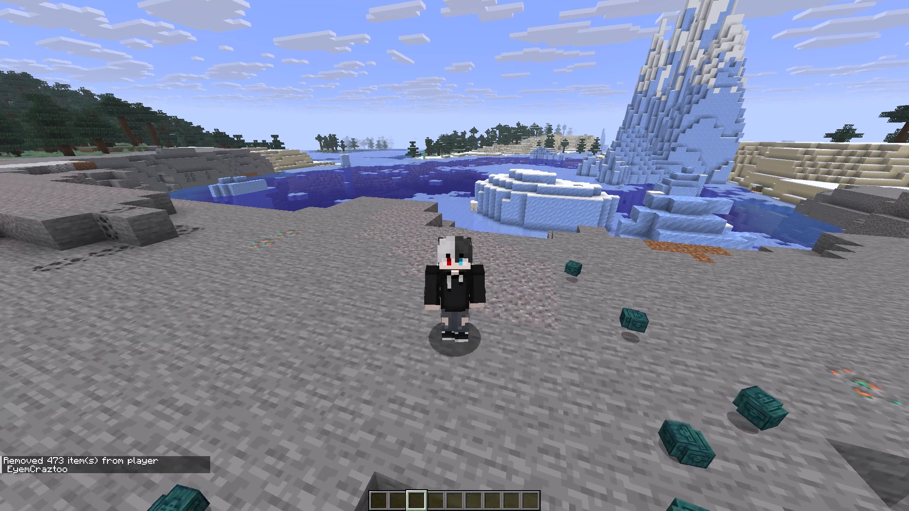
key("e")
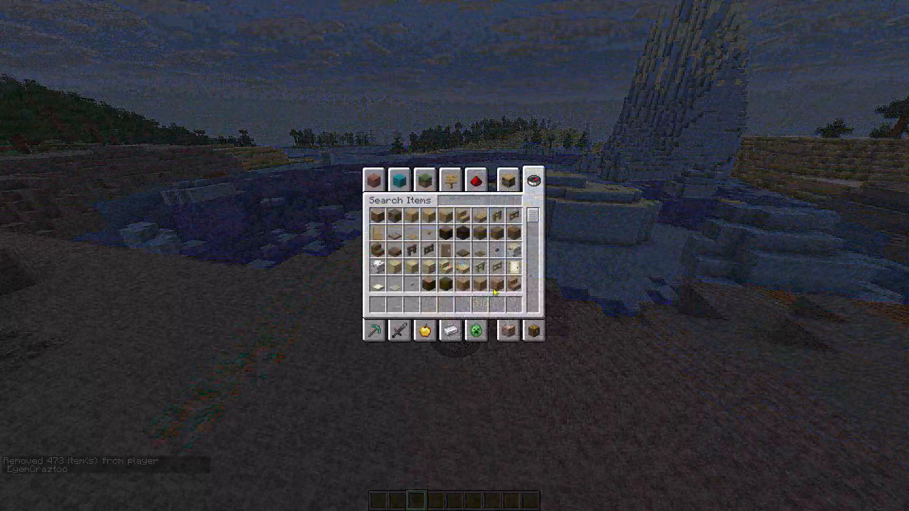
key("alt+x")
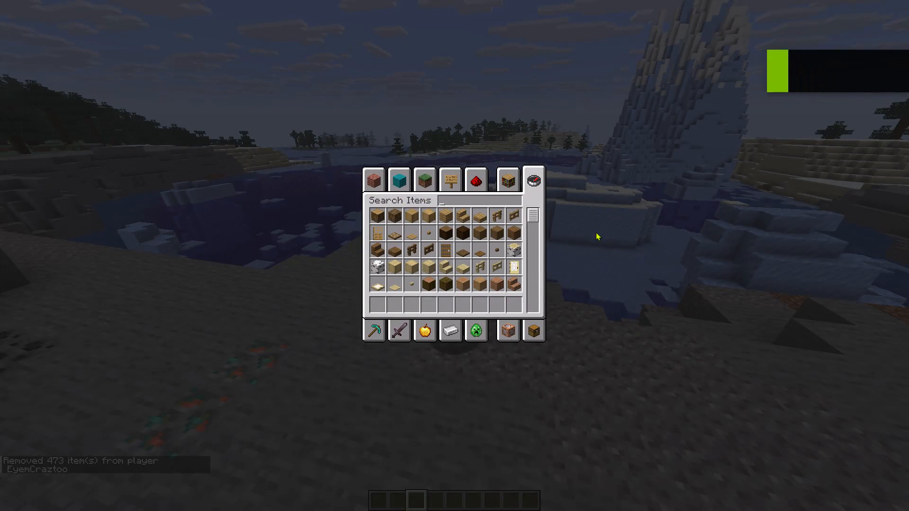
left_click_drag(534, 216, 537, 246)
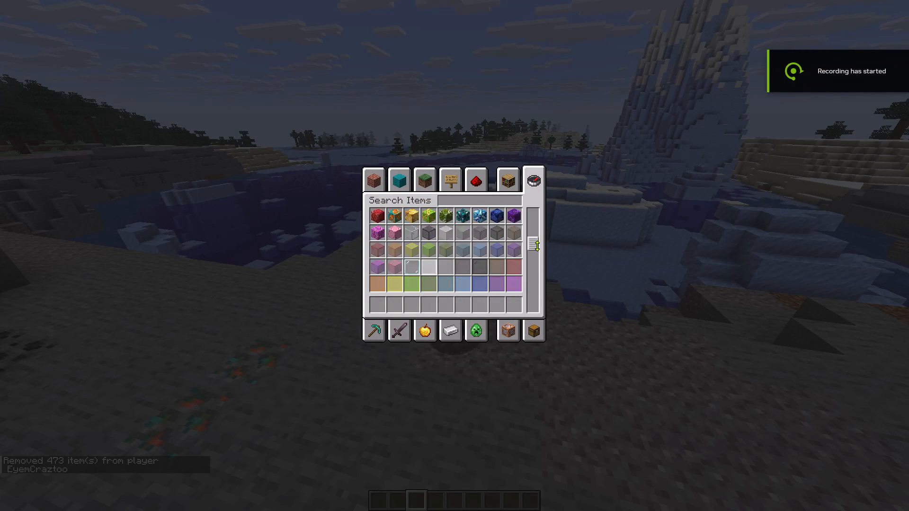
left_click_drag(537, 246, 535, 310)
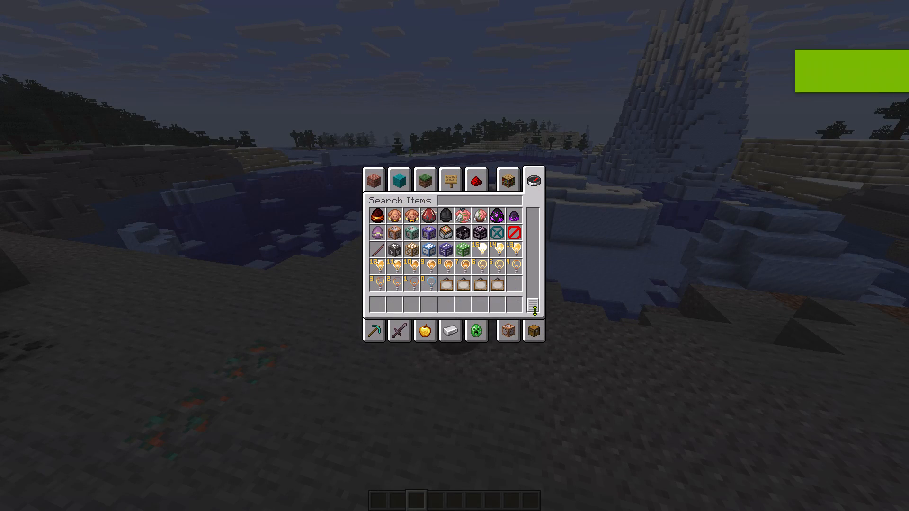
left_click_drag(535, 310, 535, 315)
key("alt+x")
Switch back to Premiere and import the new recording Minecraft 2026.11.05 - 12.52.13.04.mp4.
key("alt+Tab")
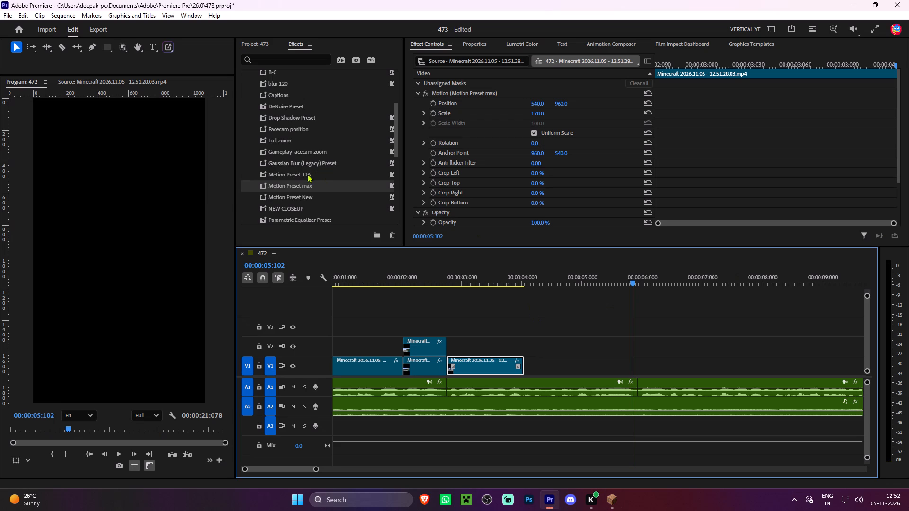
left_click(259, 45)
left_click(348, 193)
left_click(348, 193)
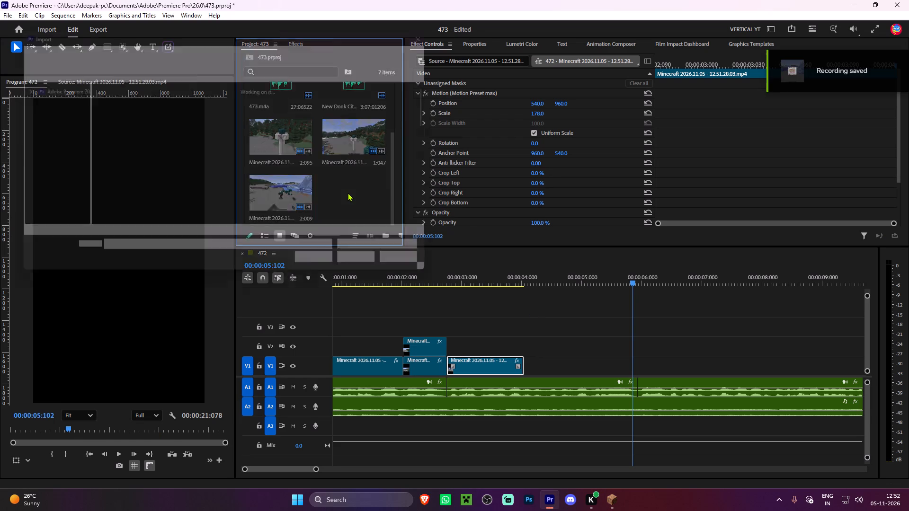
scroll(287, 188, "down", 12)
double_click(253, 192)
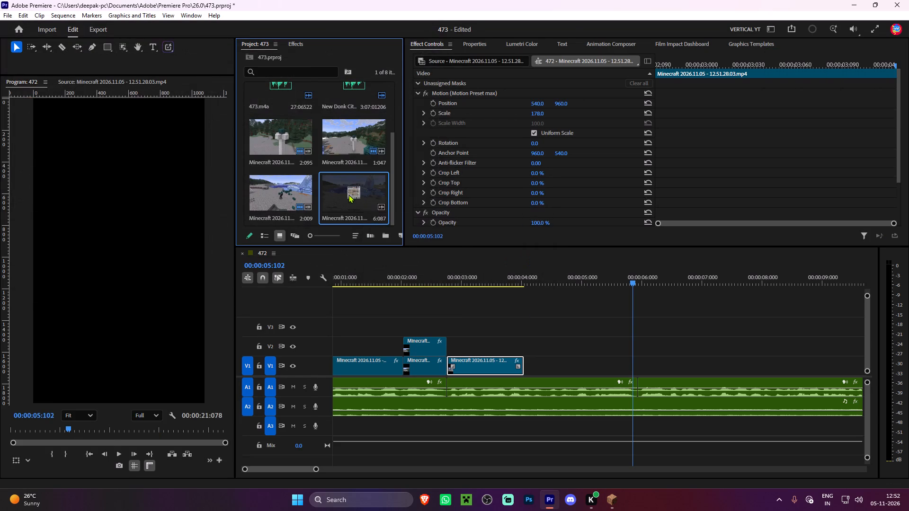
Mark the last 3:101 of the 12.52.13.04 inventory recording and place its video on V1 directly after the block-throwing clip.
double_click(348, 194)
key("space")
key("space")
left_click_drag(123, 431, 75, 432)
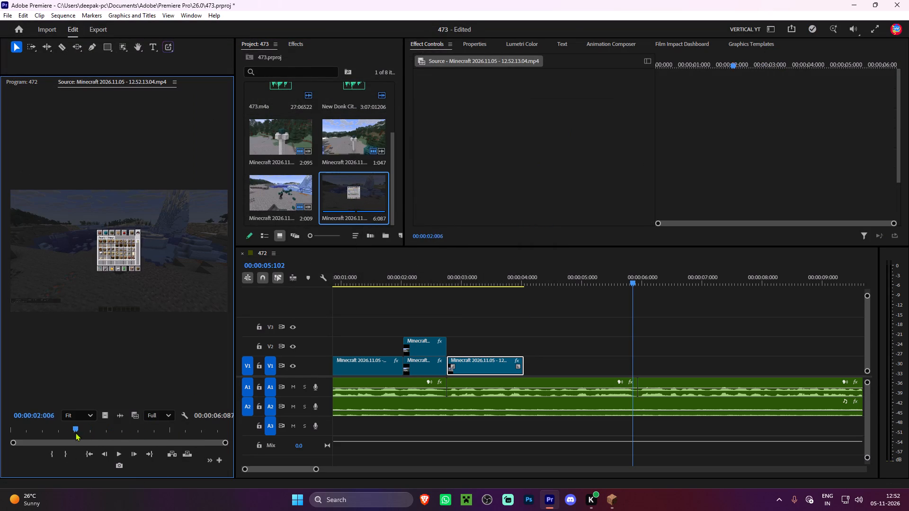
left_click_drag(75, 432, 103, 434)
key("i")
key("space")
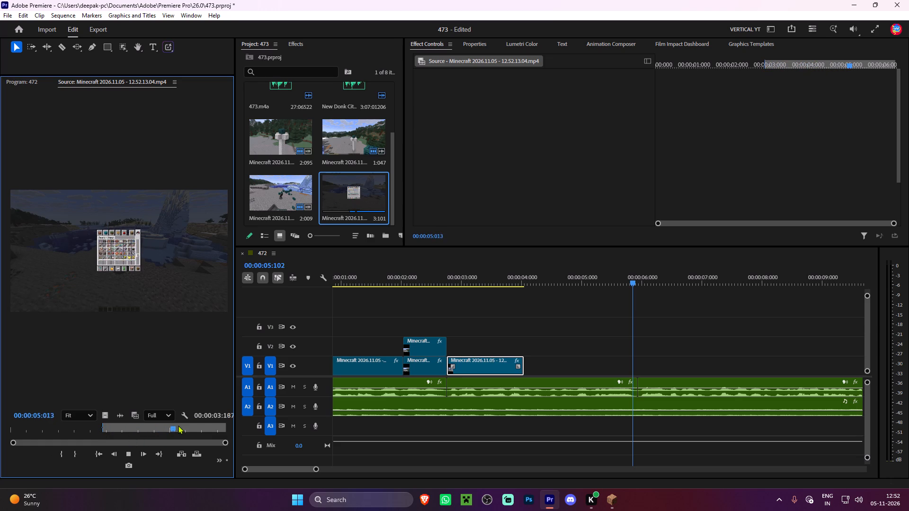
key("o")
left_click_drag(106, 417, 383, 321)
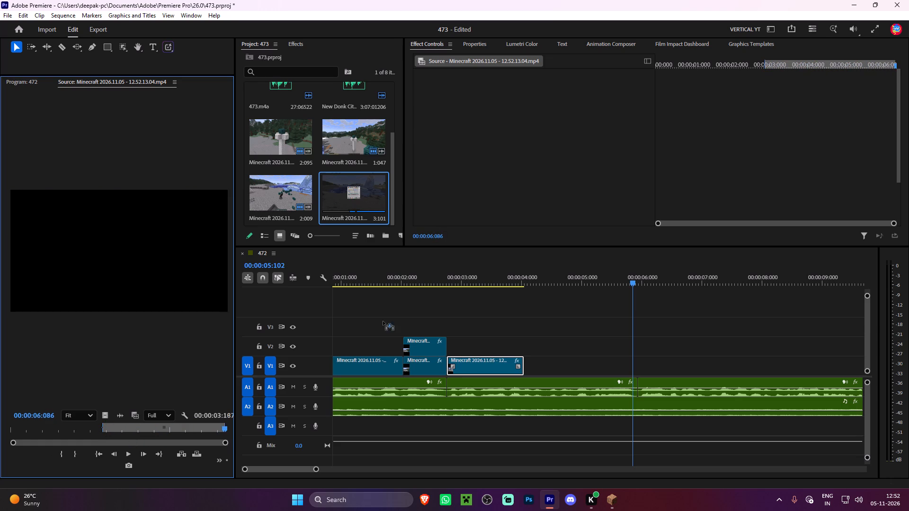
left_click_drag(383, 321, 529, 364)
Set the inventory clip's speed to 200% and fit its end to the voice-over cut just before 00:00:06:000.
left_click(557, 363)
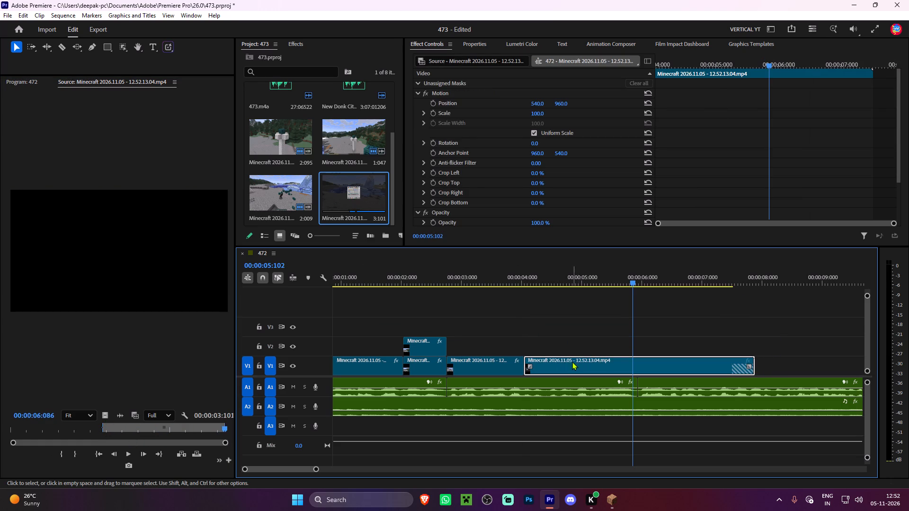
right_click(572, 361)
left_click(612, 299)
type("200")
key("Return")
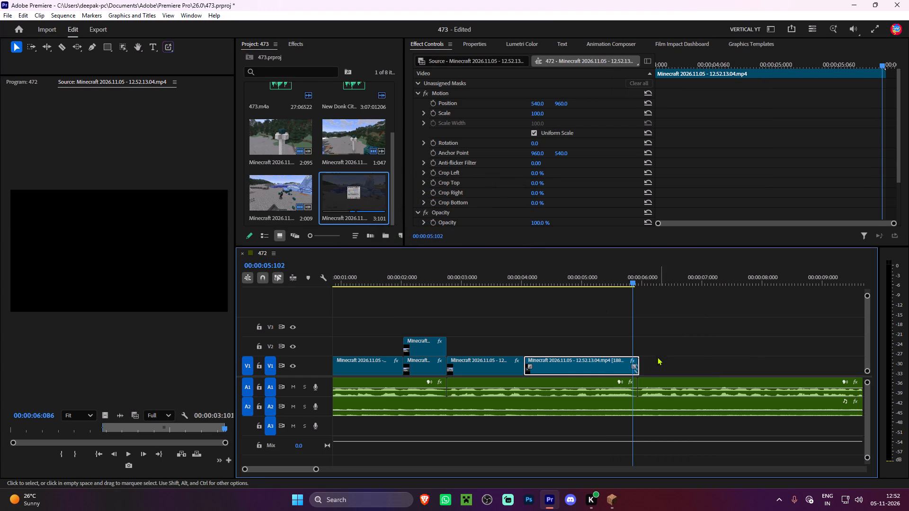
left_click(643, 362)
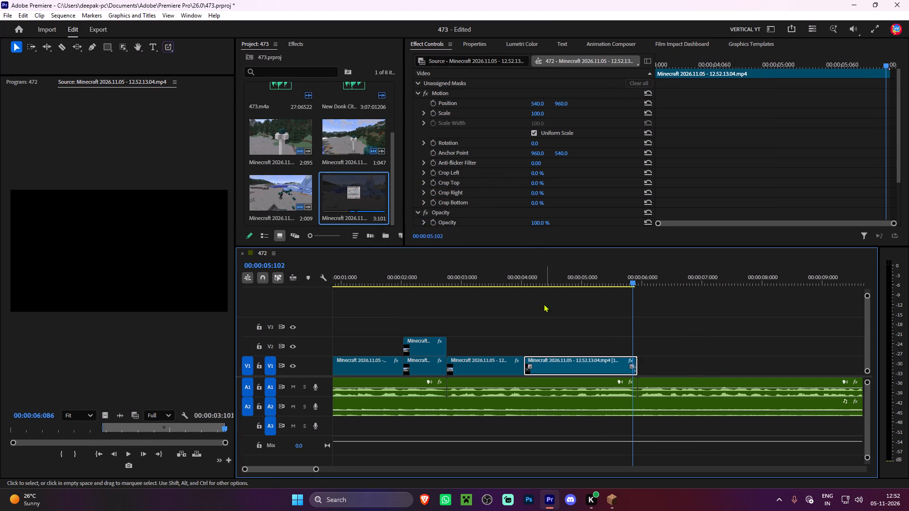
At the inventory clip's start, set Scale to 201 and enable keyframing for Scale and Rotation.
left_click(533, 283)
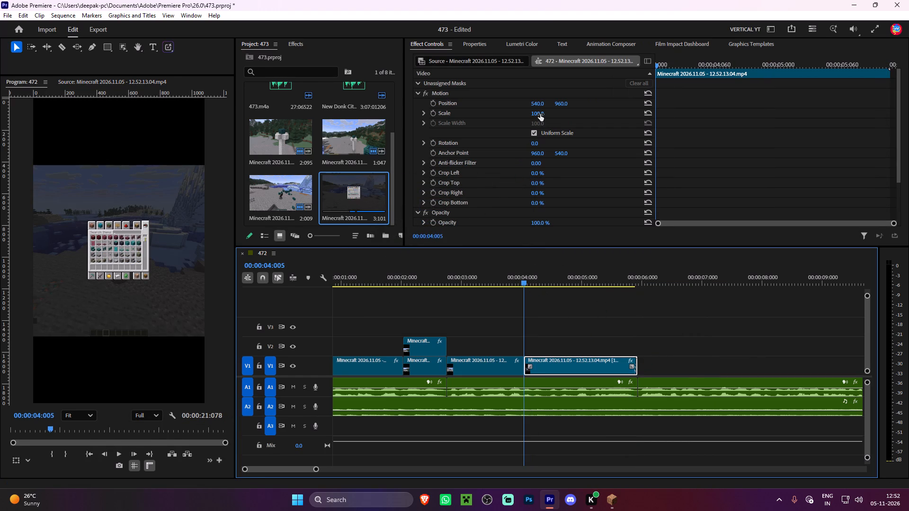
left_click_drag(540, 114, 597, 124)
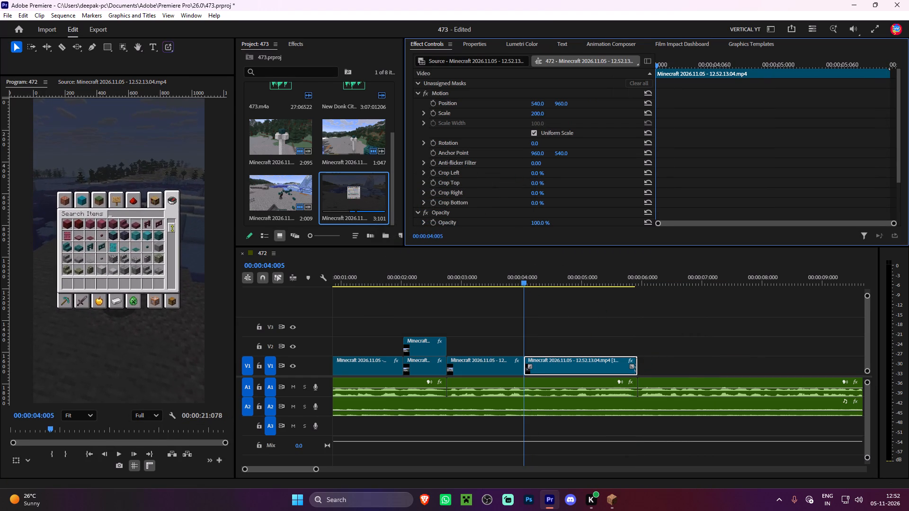
left_click_drag(597, 124, 597, 124)
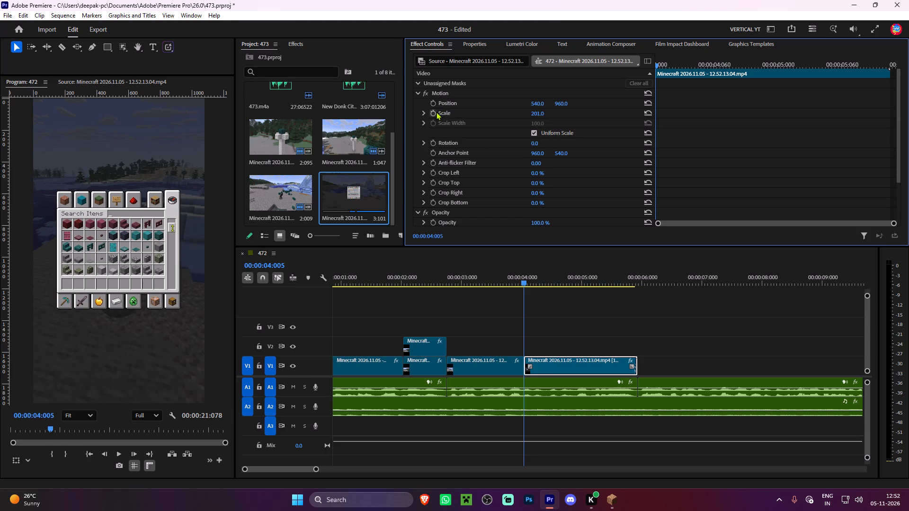
left_click(436, 112)
left_click(432, 142)
At 00:00:05:017 in the inventory clip, keyframe Scale at 270 and Rotation at -8°.
key("space")
key("space")
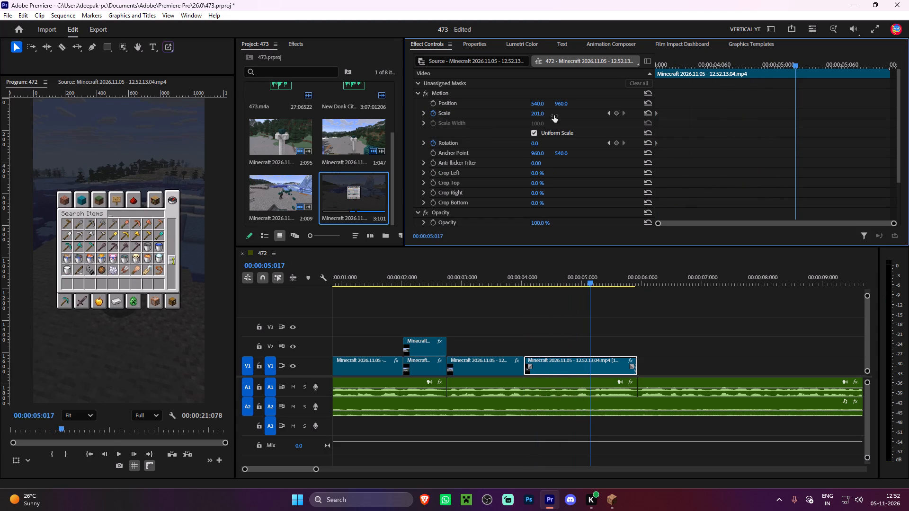
left_click_drag(534, 113, 547, 113)
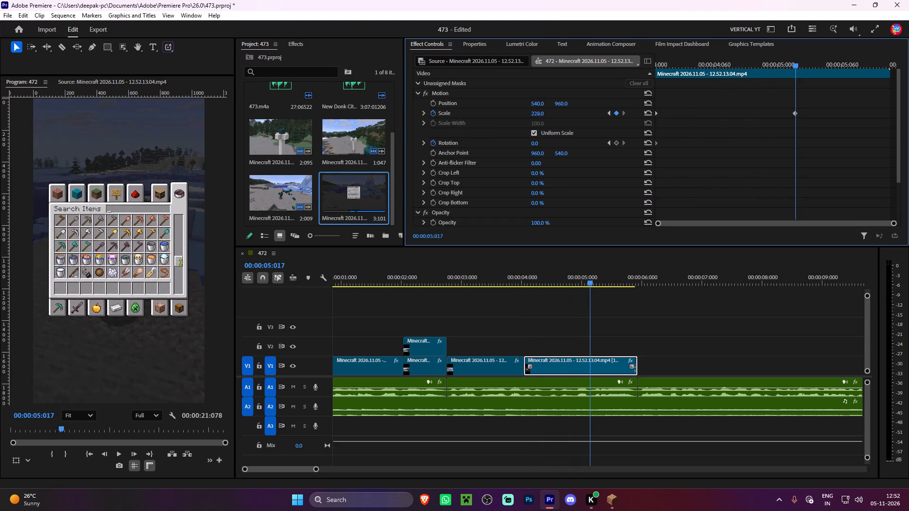
left_click_drag(547, 113, 578, 107)
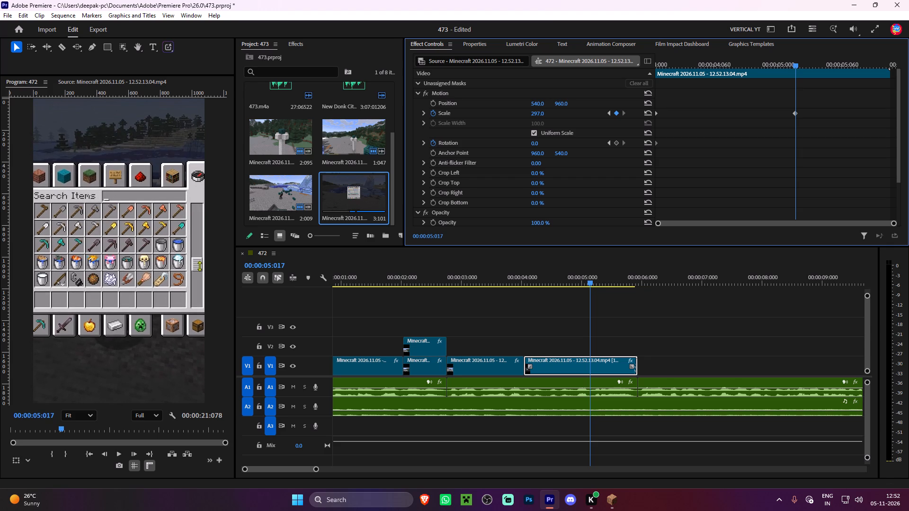
left_click_drag(578, 107, 565, 110)
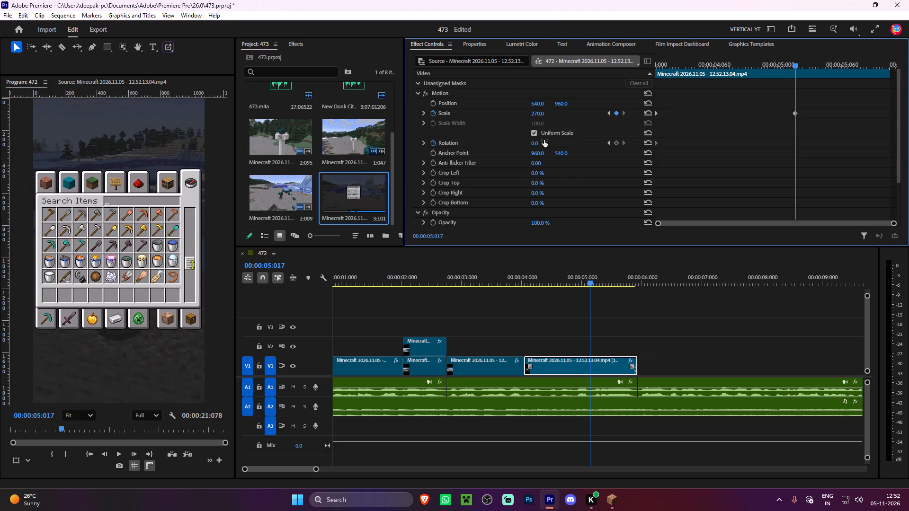
left_click(540, 141)
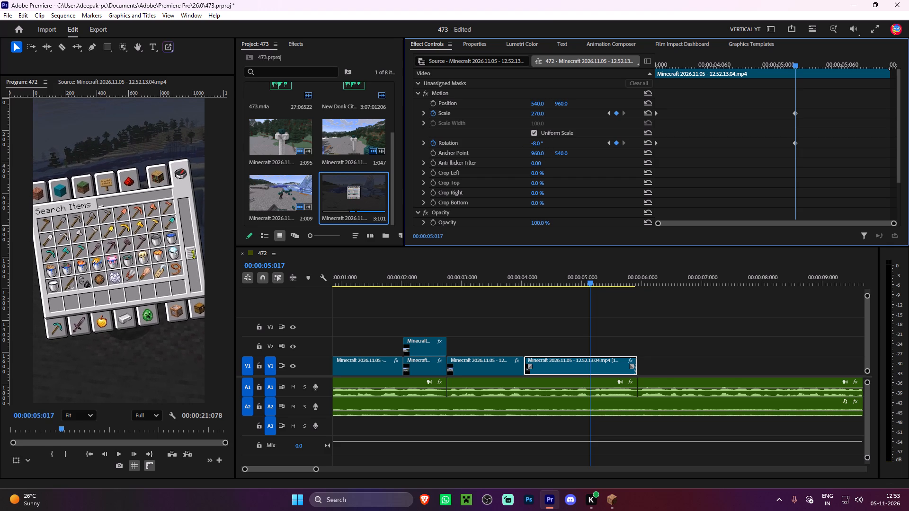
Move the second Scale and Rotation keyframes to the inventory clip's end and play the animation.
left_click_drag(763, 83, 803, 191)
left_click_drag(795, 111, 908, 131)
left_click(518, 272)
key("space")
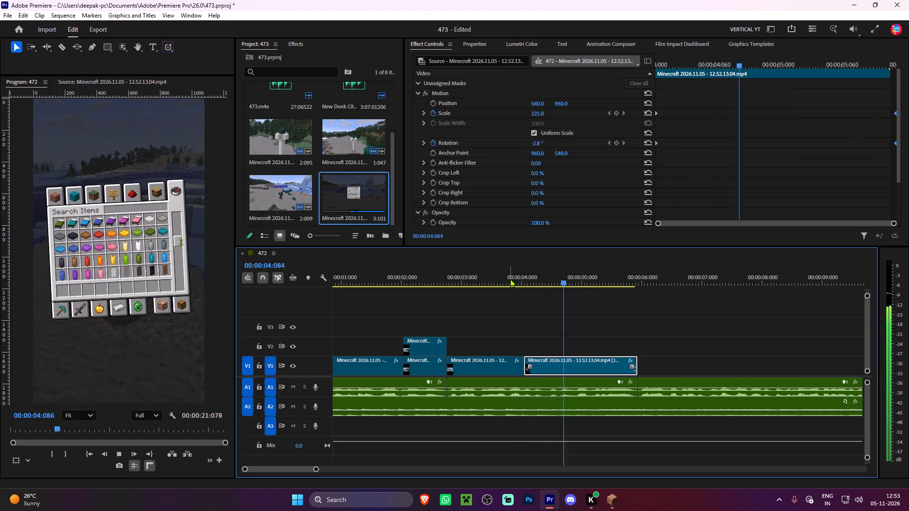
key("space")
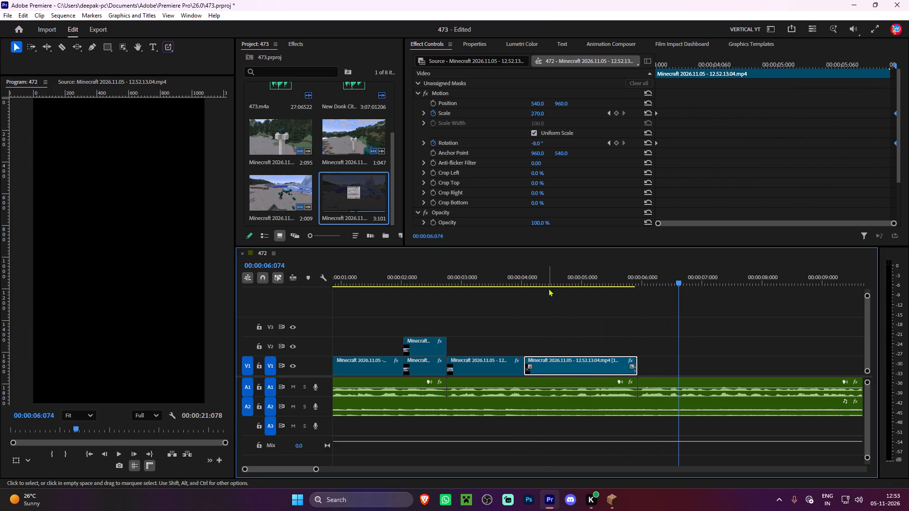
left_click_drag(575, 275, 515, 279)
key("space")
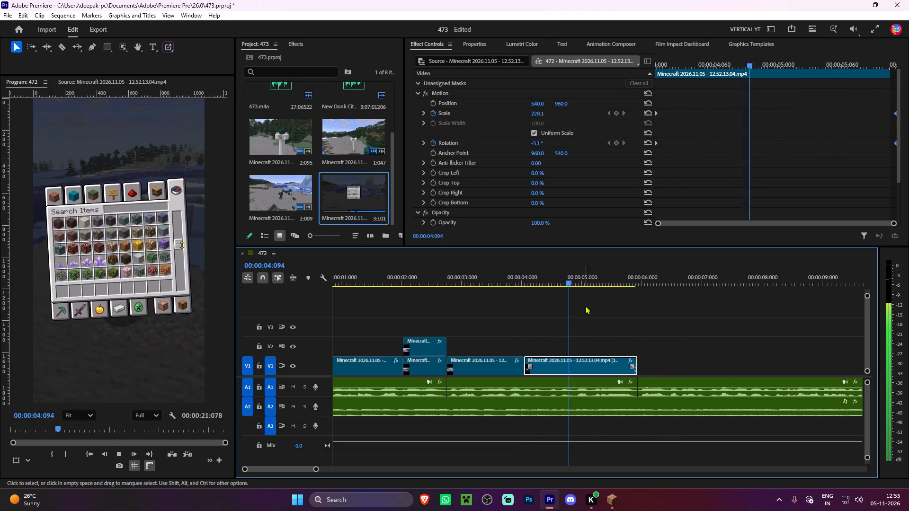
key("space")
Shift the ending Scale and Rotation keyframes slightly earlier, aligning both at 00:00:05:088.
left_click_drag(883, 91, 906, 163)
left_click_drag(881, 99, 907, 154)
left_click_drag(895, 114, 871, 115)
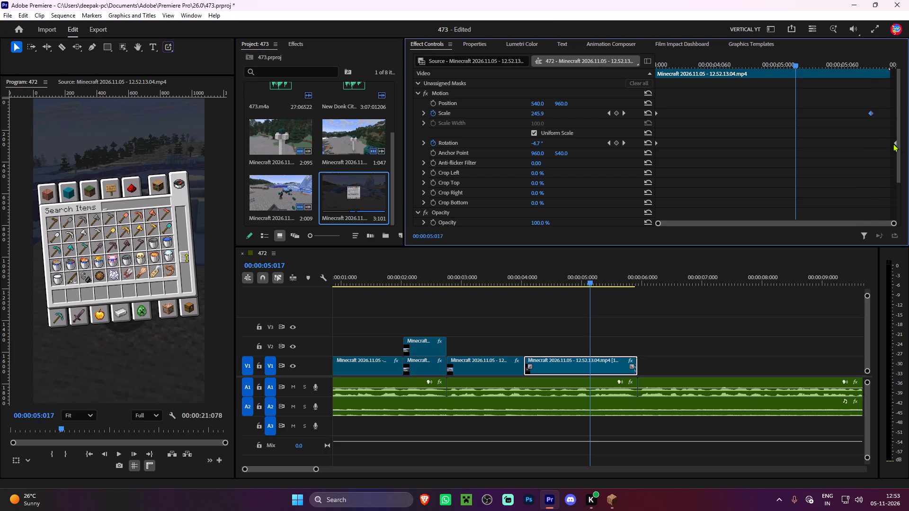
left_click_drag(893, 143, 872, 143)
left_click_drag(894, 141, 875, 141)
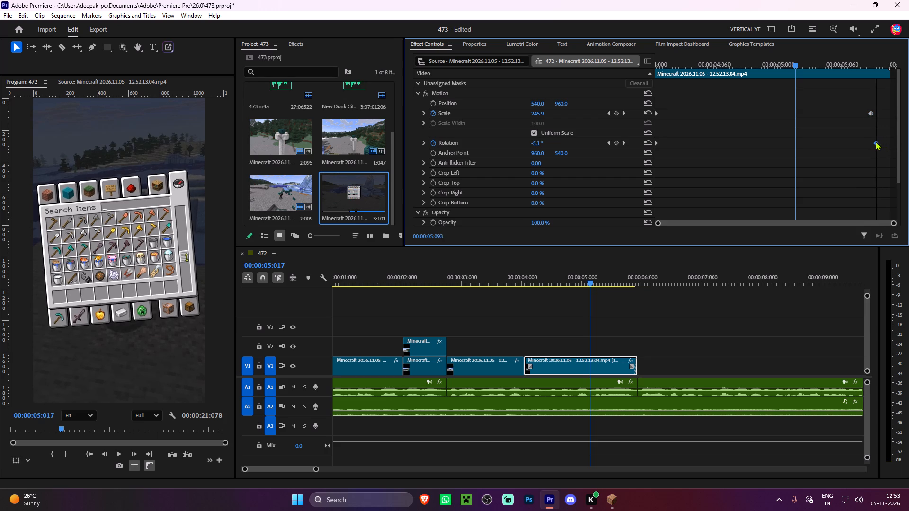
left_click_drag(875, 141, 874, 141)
Set Scale to 961 on the inventory clip's ending Scale keyframe.
left_click_drag(863, 65, 867, 65, "shift")
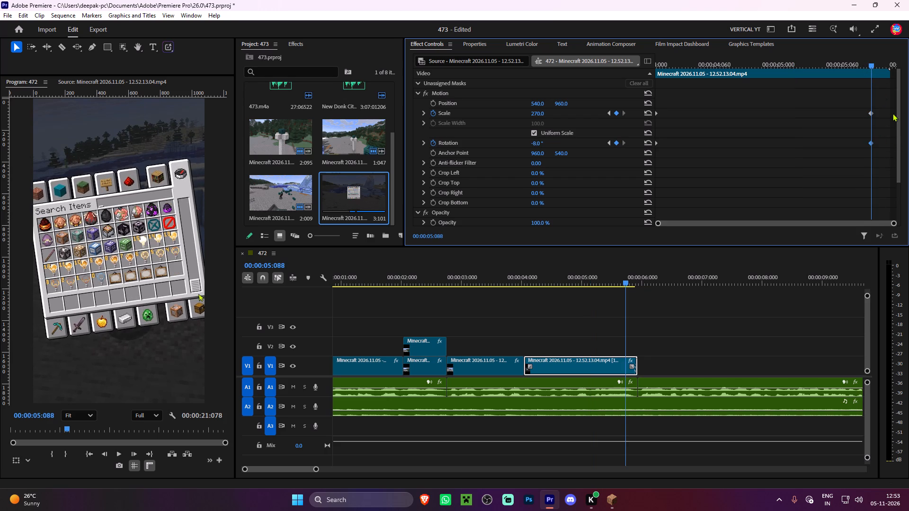
left_click(870, 113)
left_click_drag(540, 114, 544, 114)
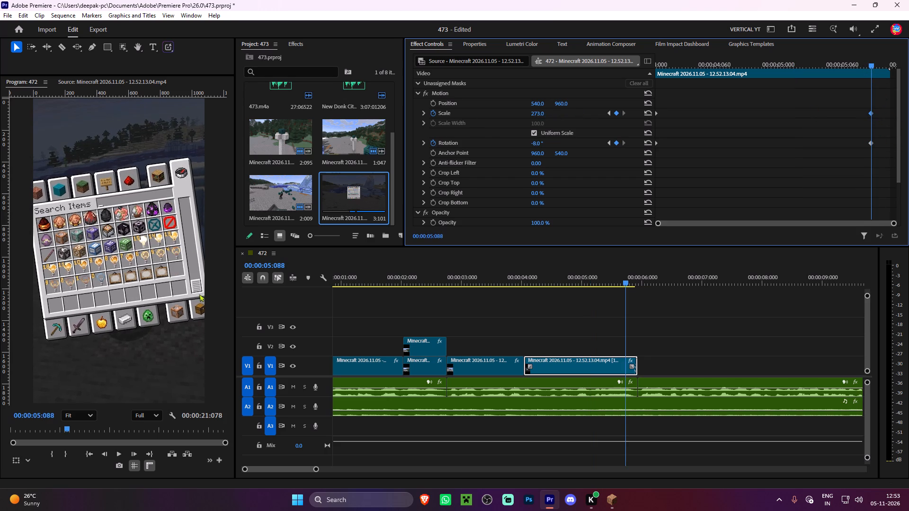
left_click_drag(544, 114, 867, 120)
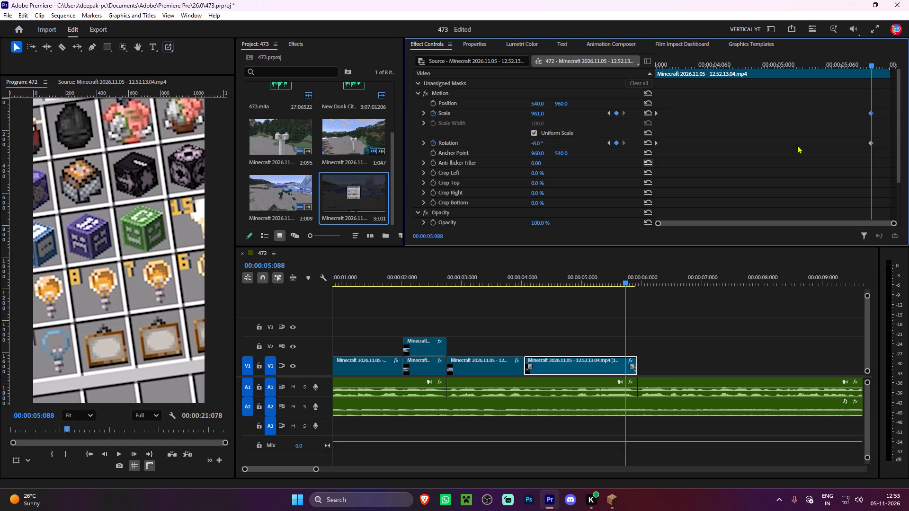
Ease the inventory clip's Scale and Rotation keyframes at both ends, using Ease In on the ending pair.
left_click_drag(817, 95, 880, 168)
right_click(870, 109)
left_click(859, 237)
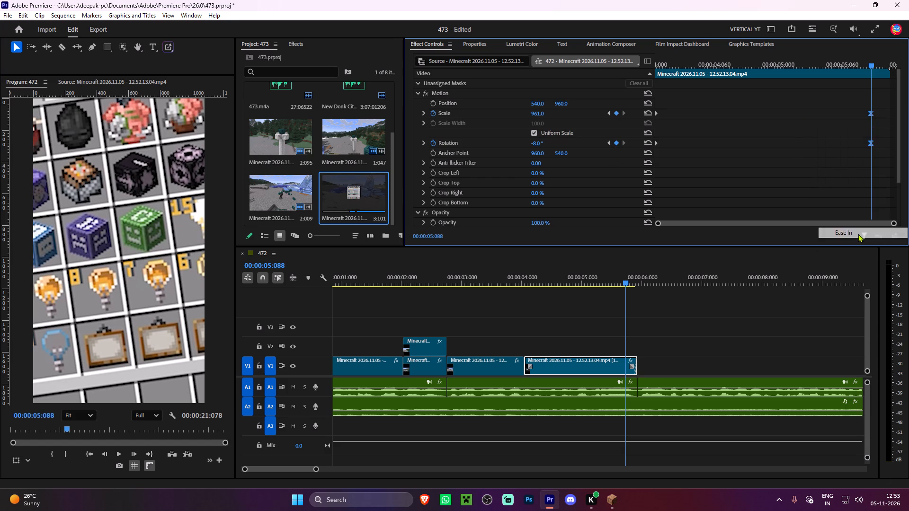
left_click_drag(680, 97, 626, 160)
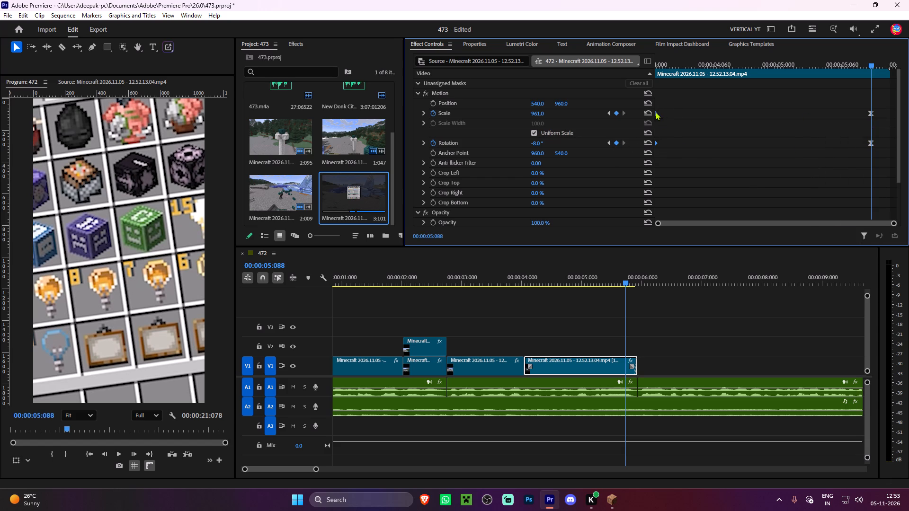
right_click(655, 112)
left_click(687, 232)
Move the eased ending Scale and Rotation keyframes out to the inventory clip's end and play the result.
left_click_drag(838, 86, 882, 168)
left_click_drag(839, 95, 892, 160)
left_click_drag(869, 112, 908, 123)
left_click(496, 280)
key("space")
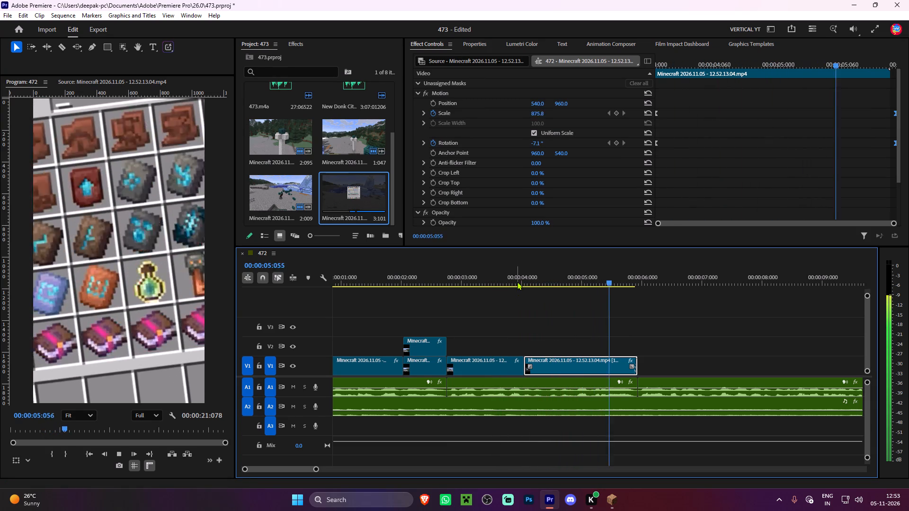
key("space")
Move the starting Scale and Rotation keyframes to 00:00:04:024 and play the inventory clip again.
left_click_drag(556, 273, 534, 281)
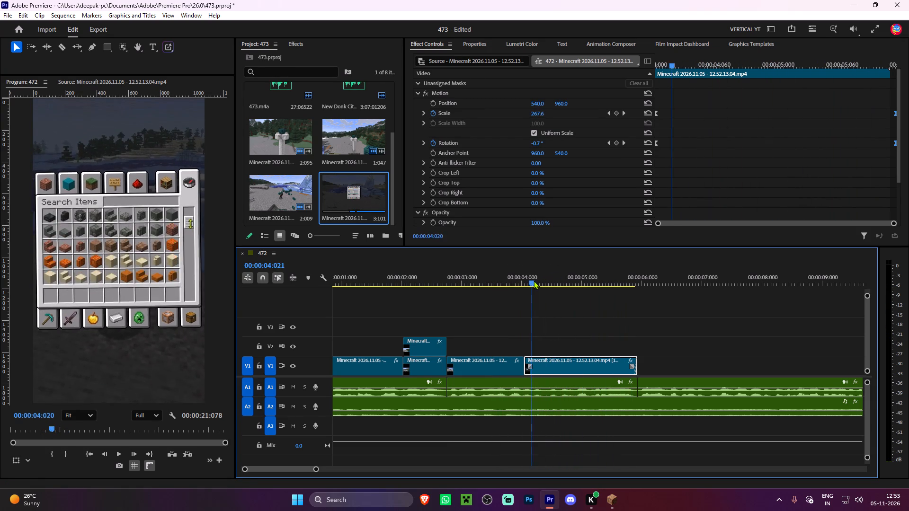
left_click_drag(534, 281, 545, 281)
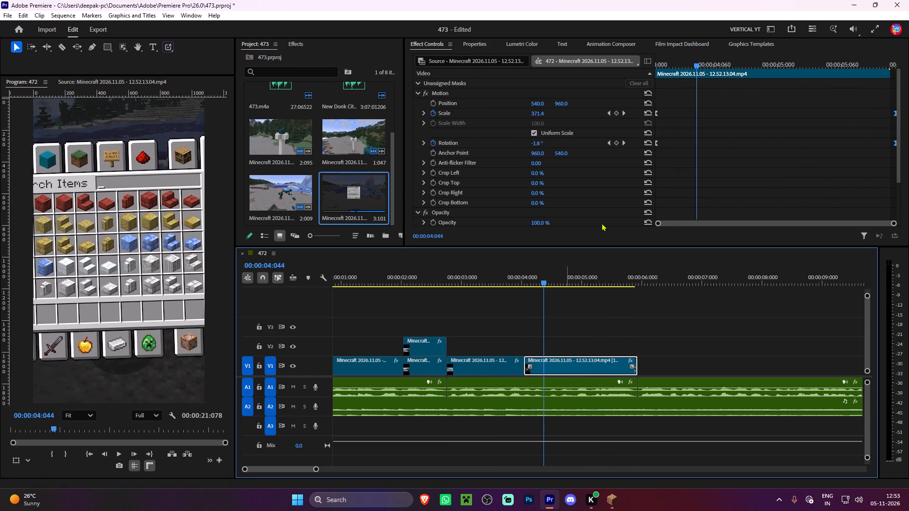
left_click_drag(690, 104, 622, 202)
left_click_drag(658, 112, 675, 116)
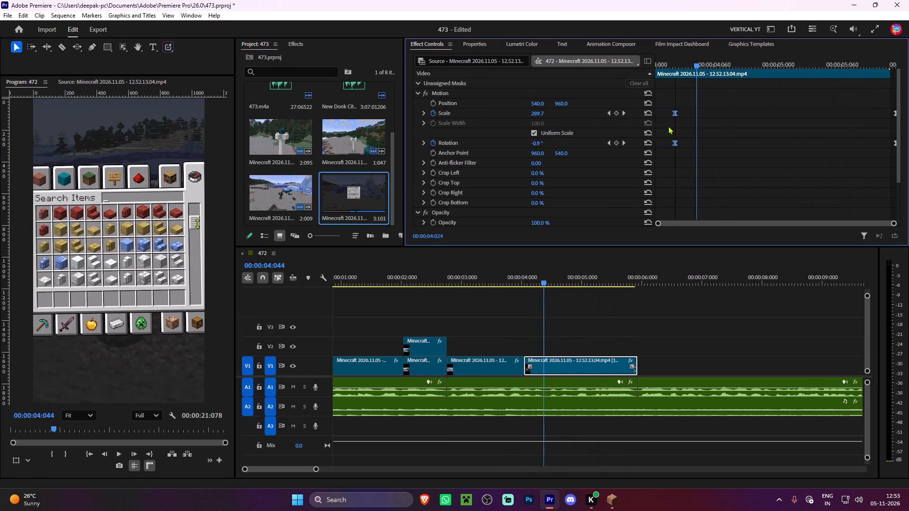
left_click(507, 279)
key("space")
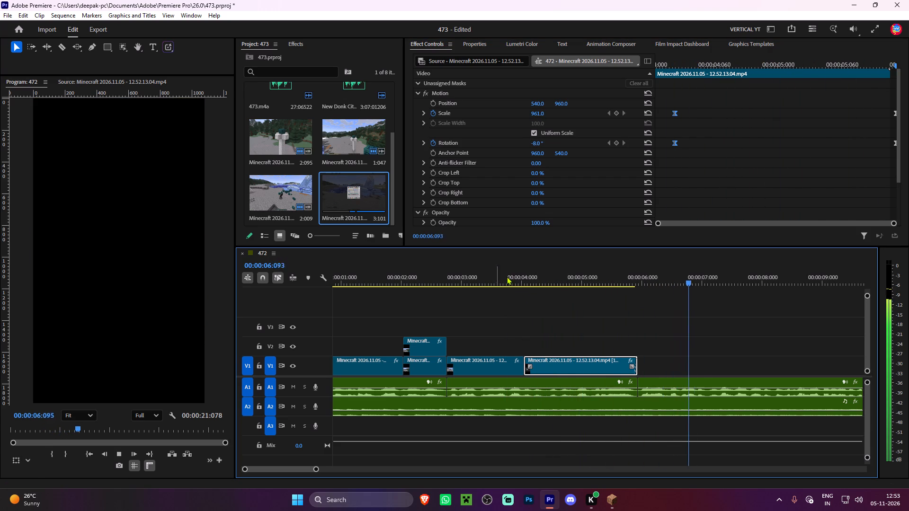
Zoom the timeline out and save the project.
scroll(615, 324, "down", 6, "alt")
scroll(626, 320, "down", 4)
key("ctrl+s")
key("ctrl+s")
key("ctrl+s")
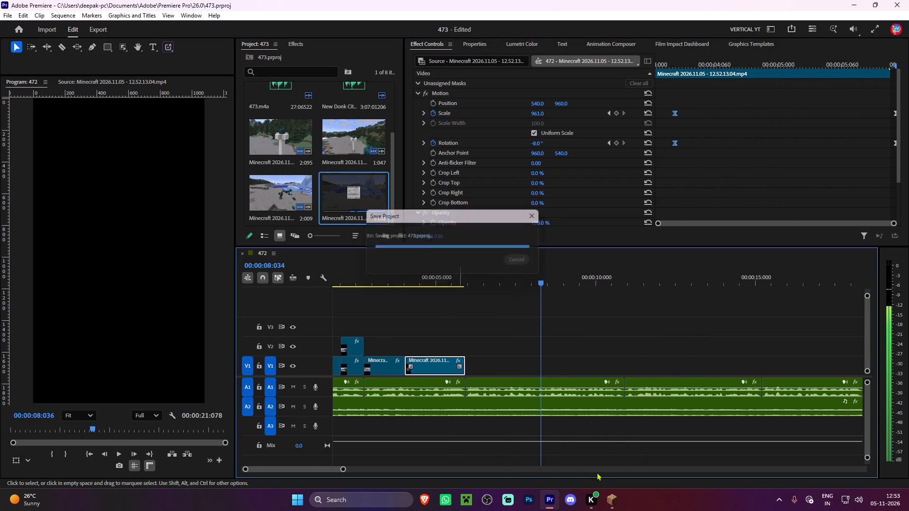
Switch to Minecraft, resume the game, and collect dropped Chiseled Soulshale, dropping extras until a single block is held.
left_click(605, 496)
key("Escape")
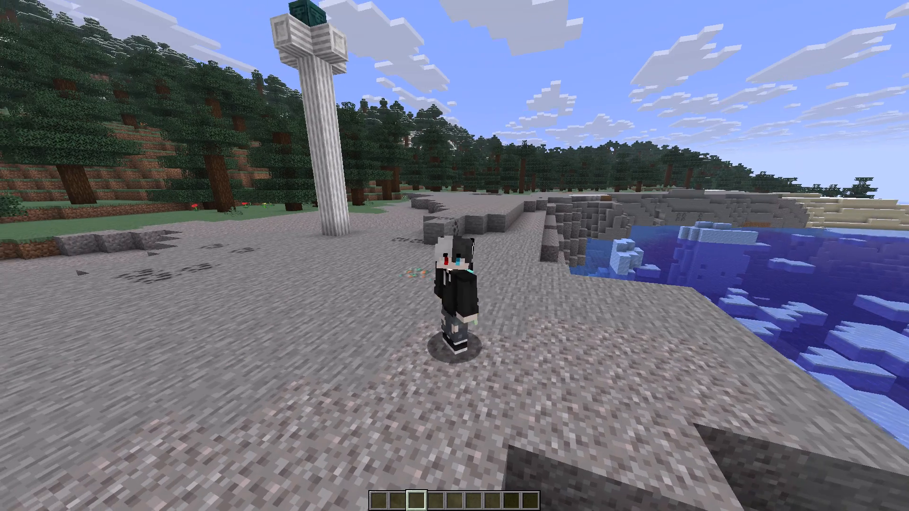
key("w")
left_click(454, 255)
key("w")
key("w")
key("w")
key("w")
key("w")
key("w")
key("w")
key("w")
key("w")
key("w")
key("w")
key("w")
key("w")
key("w")
key("w")
key("w")
key("w")
key("w")
key("w")
key("w")
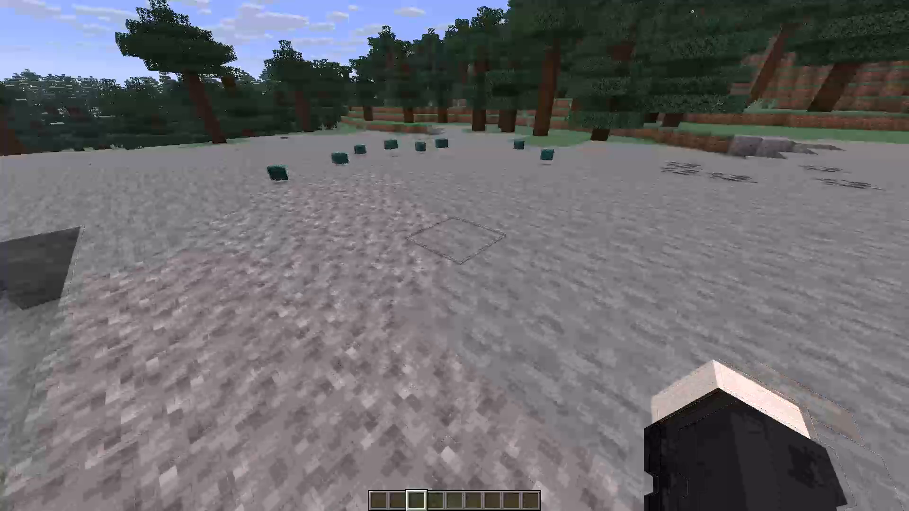
key("d")
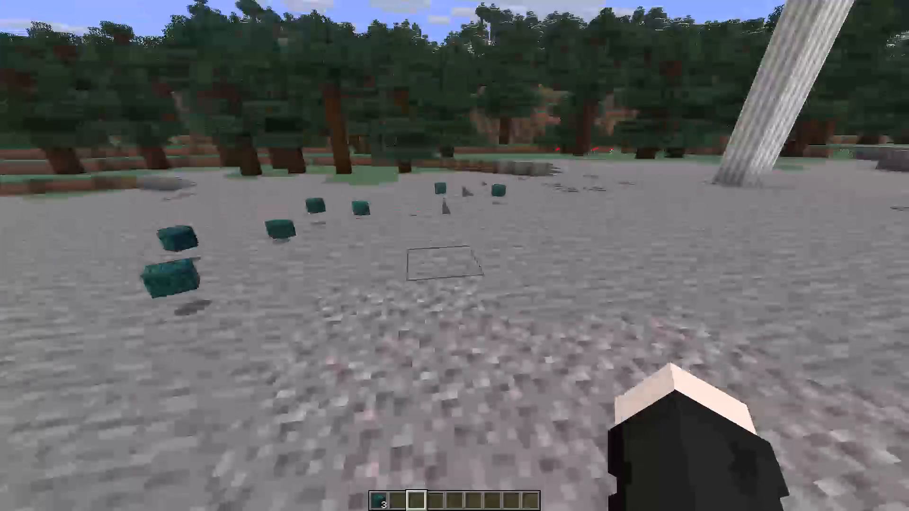
key("w")
scroll(454, 255, "up", 2)
key("q")
key("q")
Move the character to open gravel ground near the forest, holding the Chiseled Soulshale block.
key("w")
key("shift+space")
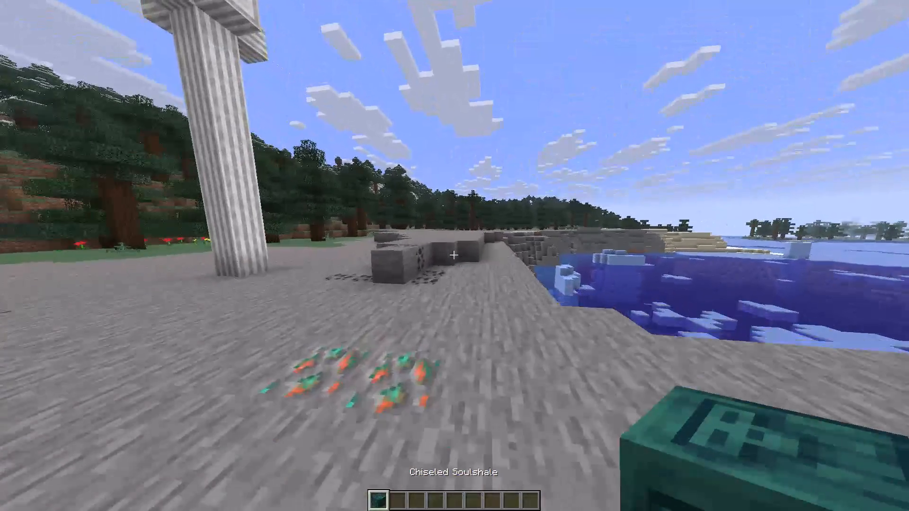
key("shift+space")
key("shift+space")
key("shift+space")
key("shift+space")
key("shift+space")
key("shift+space")
key("shift+space")
key("shift+space")
key("shift+space")
key("shift+space")
key("shift+space")
key("shift+space")
key("shift+space")
key("shift+space")
key("shift+space")
key("shift+space")
key("shift+space")
key("shift+space")
key("shift+space")
key("shift+space")
key("shift+space")
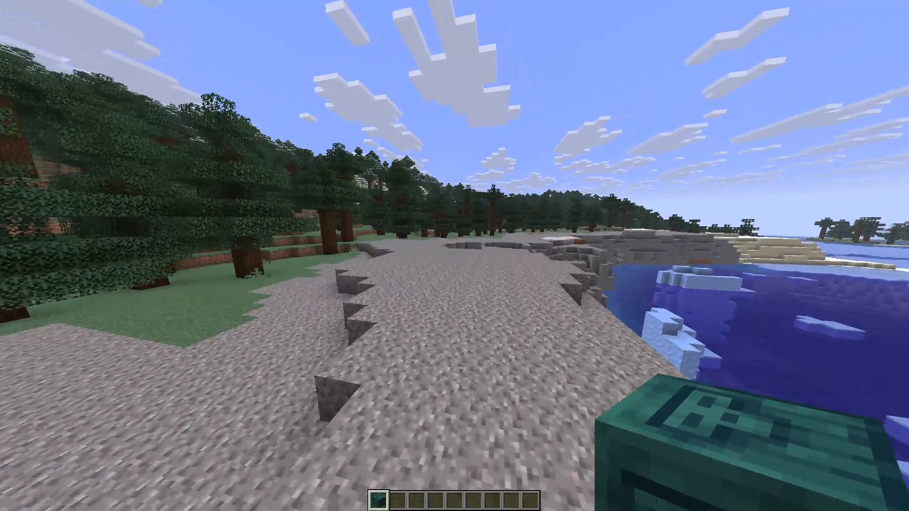
key("shift+a")
key("shift+d")
key("shift+d")
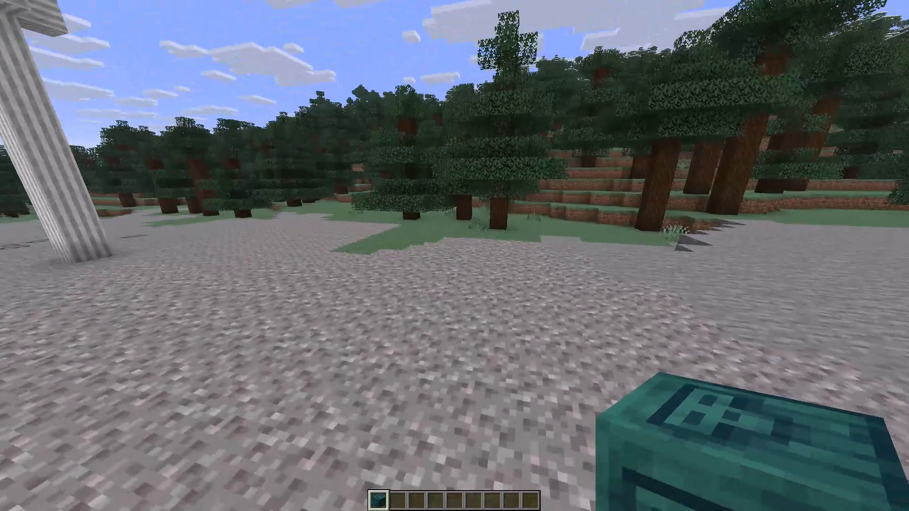
Start a gameplay recording and place the Chiseled Soulshale block on the gravel ground.
key("alt+x")
key("d")
key("s")
key("d")
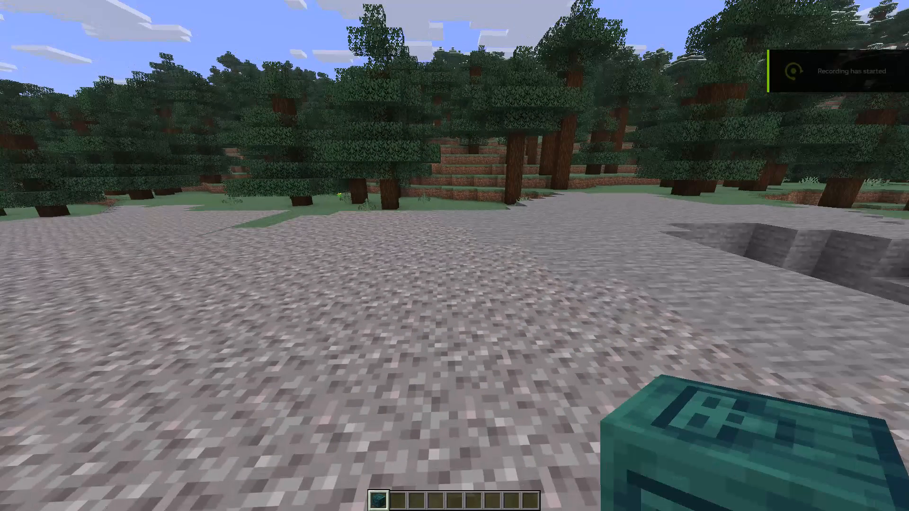
key("d")
key("d")
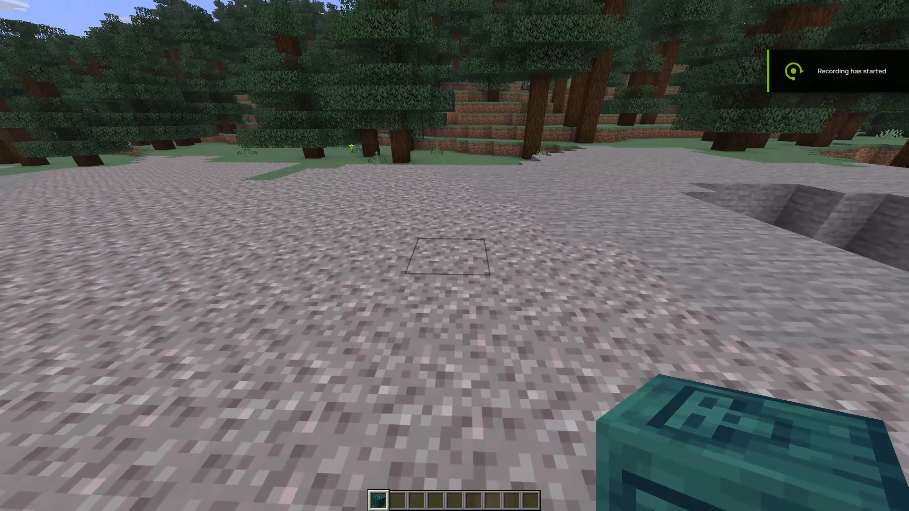
key("w")
right_click(454, 255)
Circle around the placed Chiseled Soulshale block while keeping it centred in view, and stop the recording.
key("s")
key("a")
key("a")
key("a")
key("a")
key("a")
key("a")
key("a")
key("a")
key("a")
key("a")
key("a")
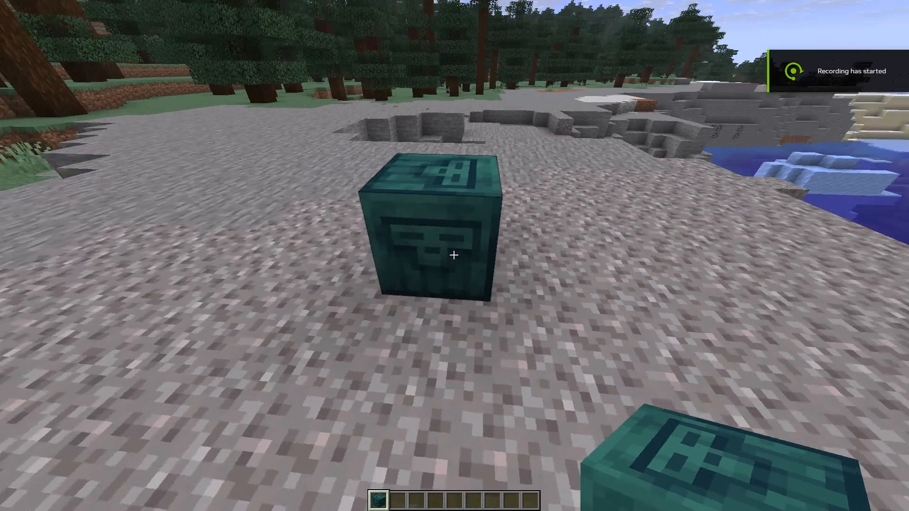
key("d")
key("w")
key("w")
key("w")
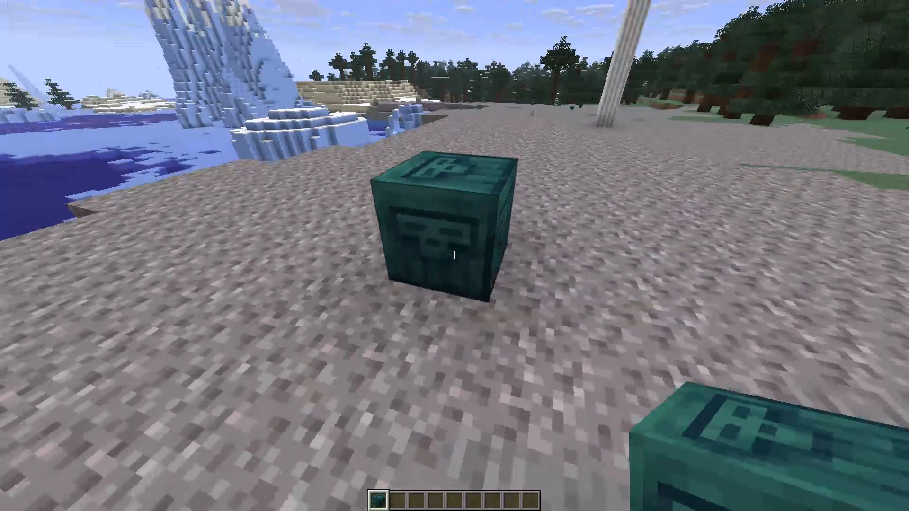
key("w")
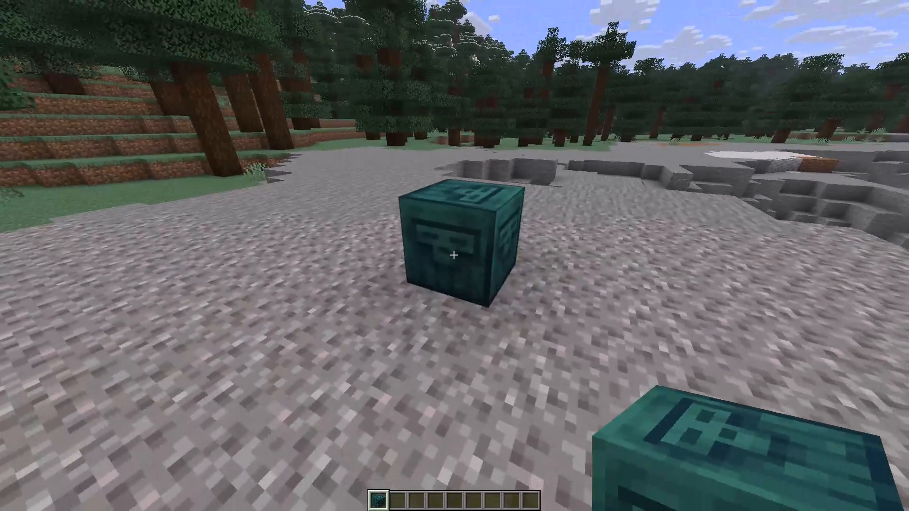
key("alt+x")
Switch back to Premiere and import the new recording Minecraft 2026.11.05 - 12.53.55.05.mp4.
key("alt+Tab")
scroll(302, 155, "down", 6)
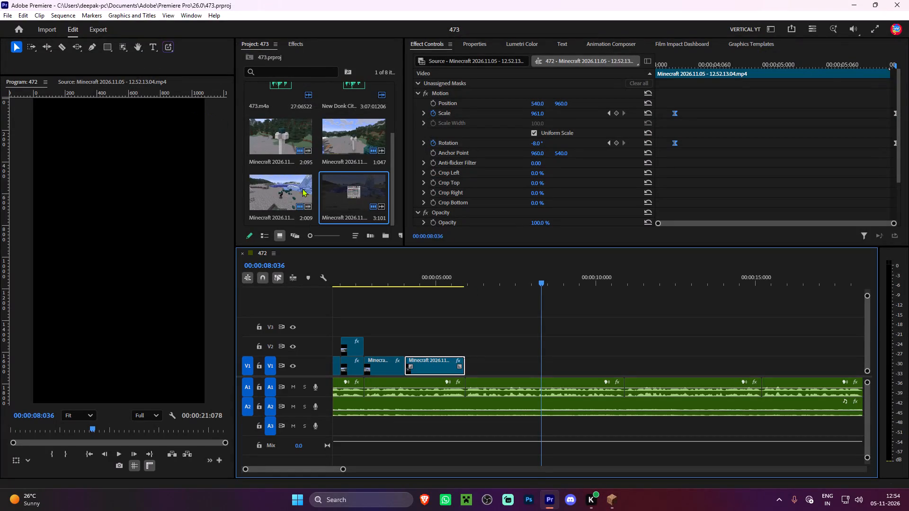
double_click(314, 222)
scroll(303, 215, "down", 13)
double_click(376, 193)
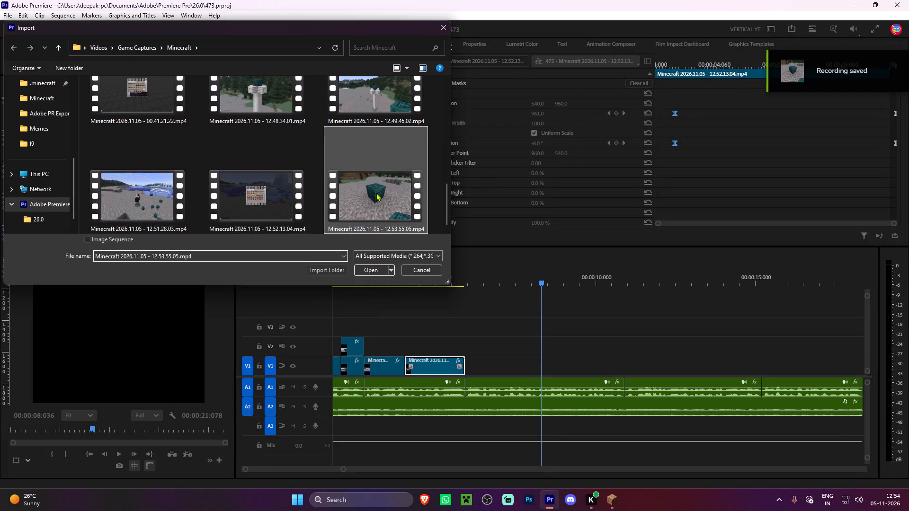
Mark a short range of the new recording around placing the Chiseled Soulshale block and add it to V1 after the inventory clip.
double_click(290, 196)
key("space")
left_click_drag(66, 431, 54, 431)
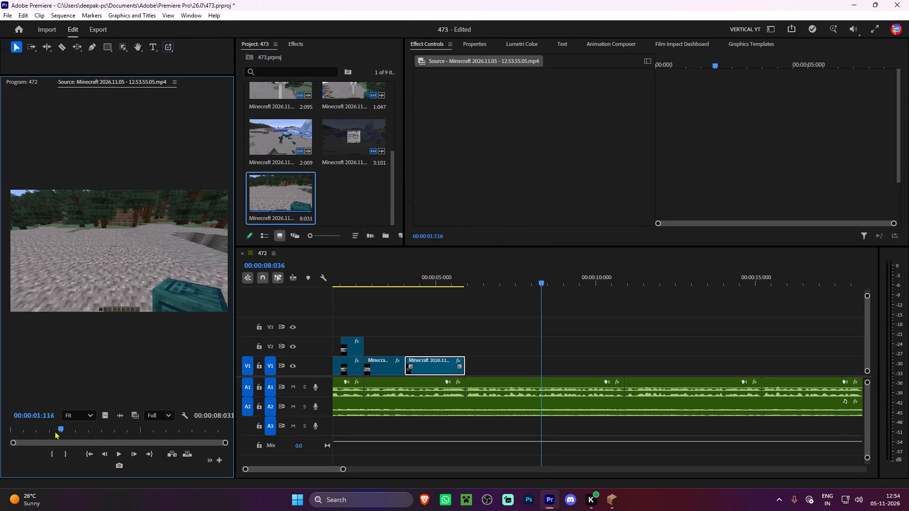
left_click_drag(54, 431, 86, 428)
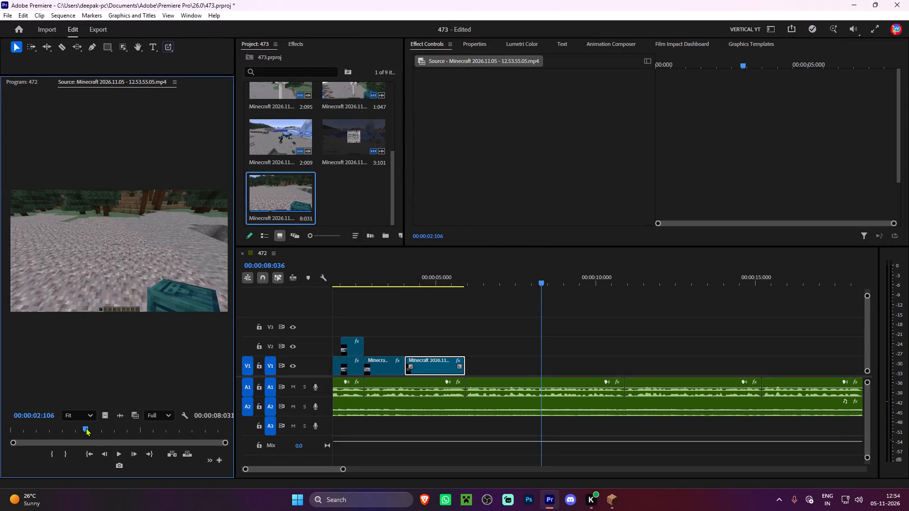
left_click_drag(86, 428, 81, 428)
key("i")
key("space")
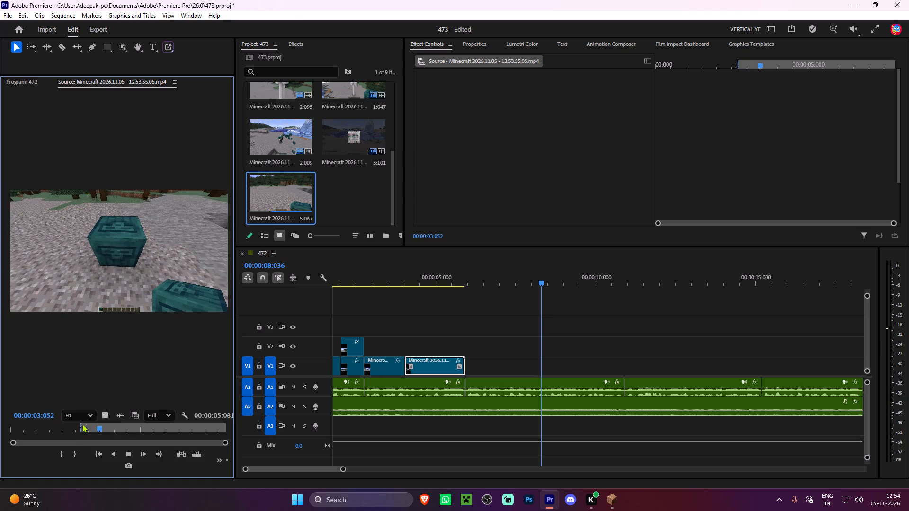
key("space")
type("o")
left_click_drag(107, 411, 469, 374)
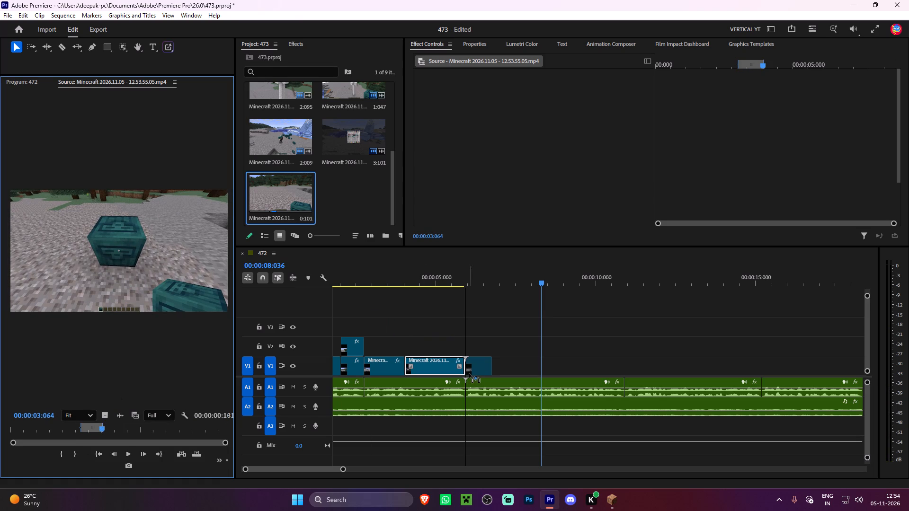
left_click_drag(469, 374, 468, 374)
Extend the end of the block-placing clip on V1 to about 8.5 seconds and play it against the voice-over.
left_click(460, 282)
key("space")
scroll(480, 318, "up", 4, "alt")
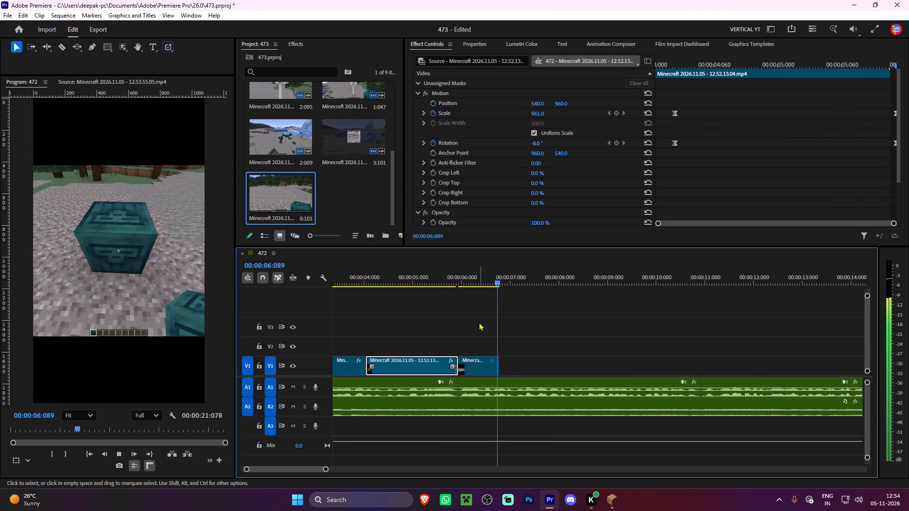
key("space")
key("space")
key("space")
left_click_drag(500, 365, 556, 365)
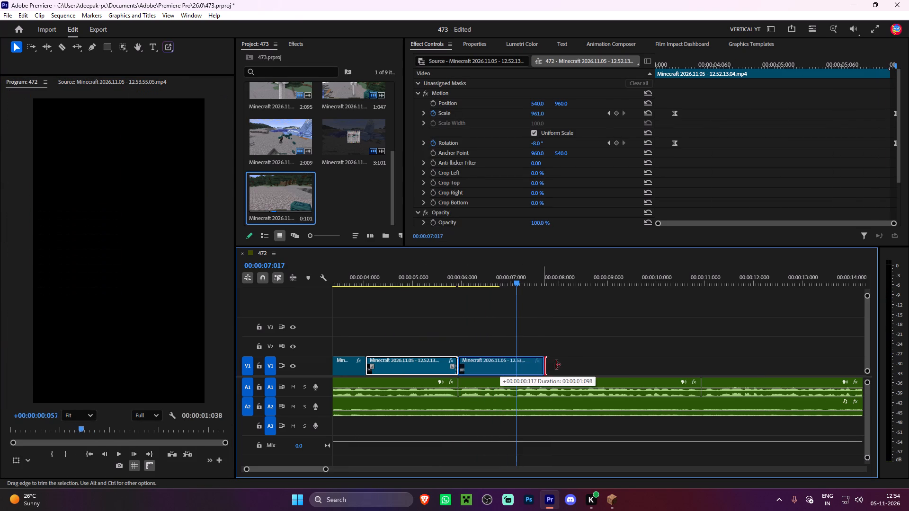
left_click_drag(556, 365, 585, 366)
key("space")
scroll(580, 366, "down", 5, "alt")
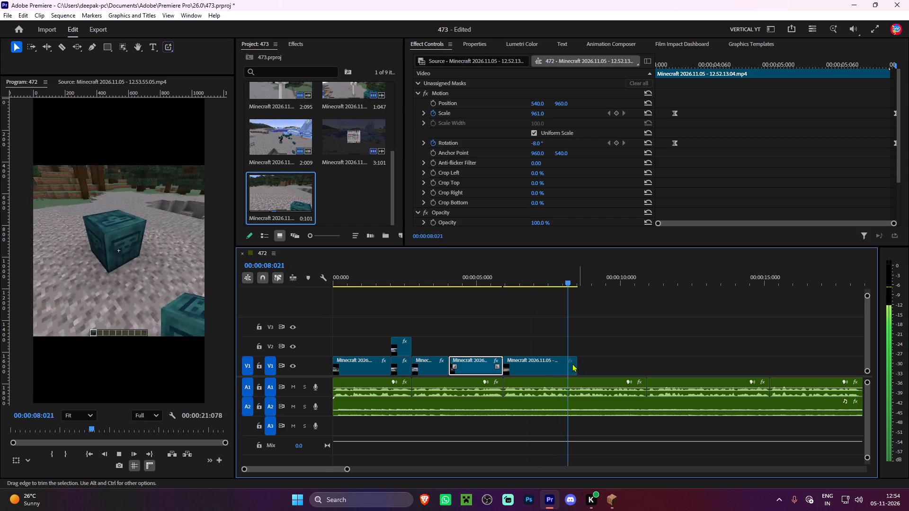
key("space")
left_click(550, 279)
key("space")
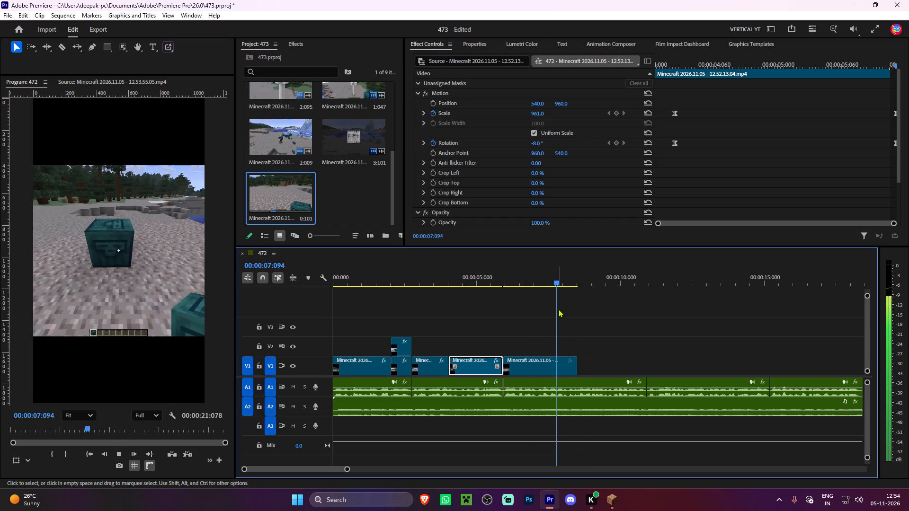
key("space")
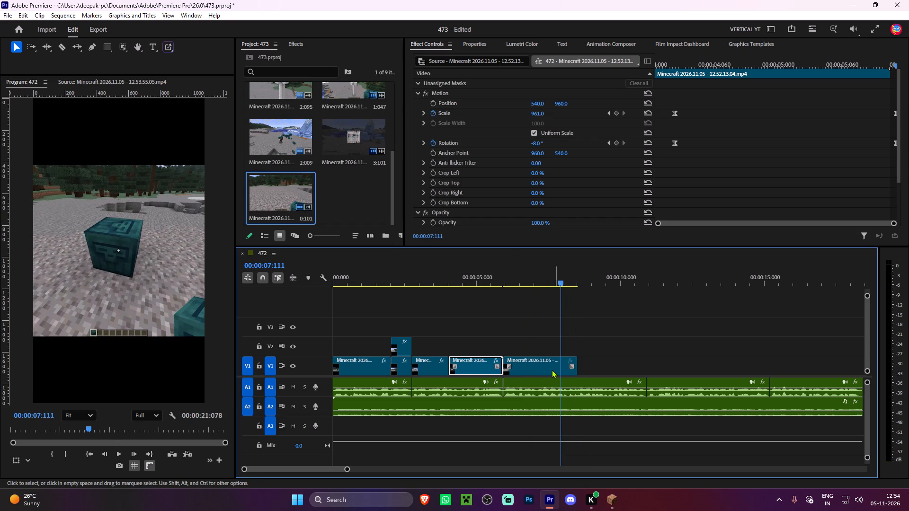
Find the moment just after the block is placed and trim the clip's end to about 00:00:06:082.
left_click(513, 273)
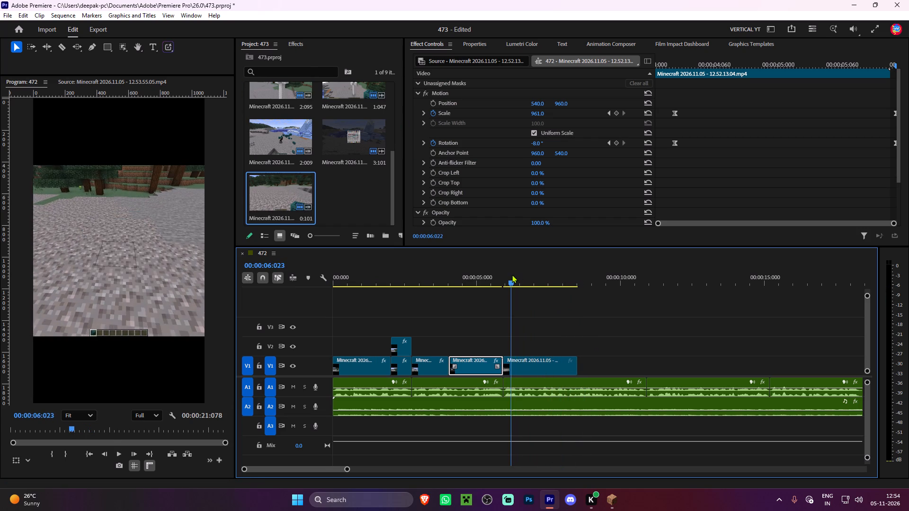
left_click_drag(512, 274, 531, 279)
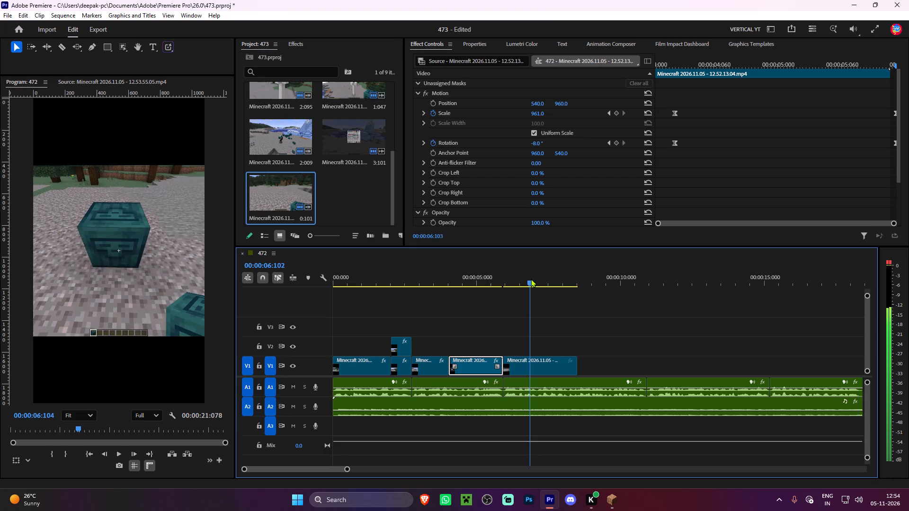
left_click_drag(531, 279, 526, 281)
left_click(580, 353)
left_click_drag(579, 364, 527, 364)
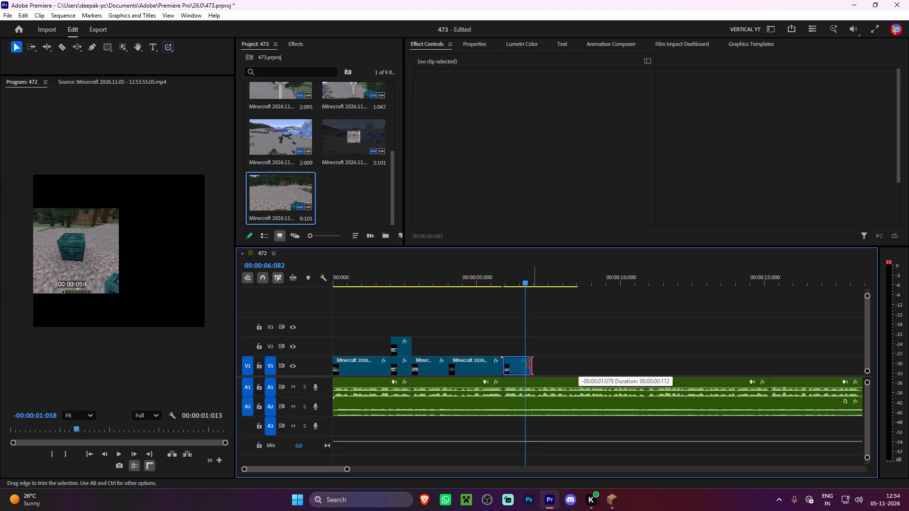
left_click_drag(527, 364, 526, 364)
Shift the block-placing clip about 0.4 seconds forward and extend its start back to meet the end of the inventory clip.
scroll(529, 364, "up", 11, "alt")
left_click_drag(572, 368, 596, 368)
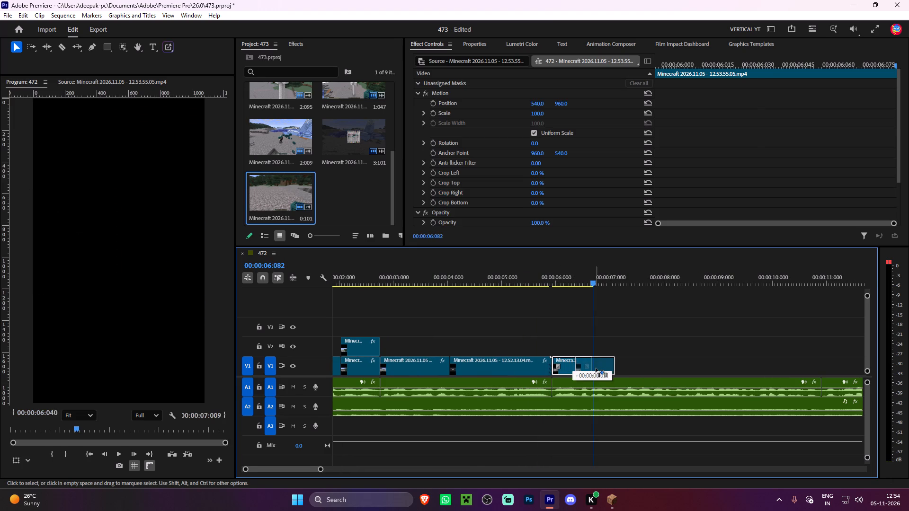
left_click_drag(596, 368, 596, 368)
left_click_drag(574, 363, 553, 362)
Play the clip against the voice-over and extend its end on V1 to about 8.2 seconds.
left_click(539, 279)
key("space")
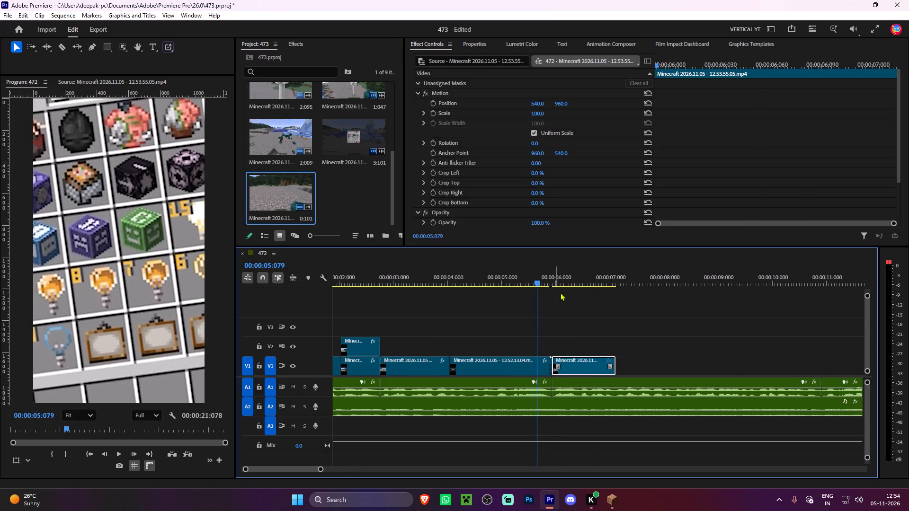
scroll(563, 296, "down", 4, "alt")
key("space")
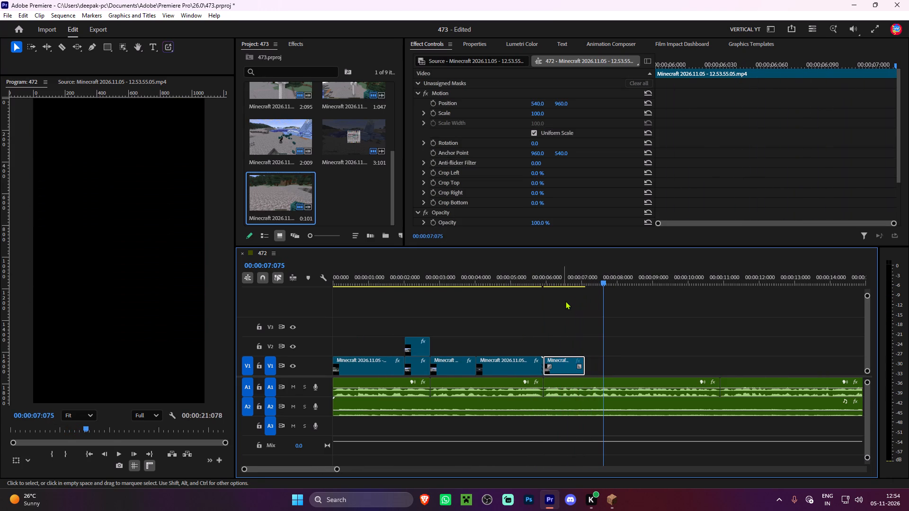
left_click_drag(583, 364, 600, 366)
left_click(561, 276)
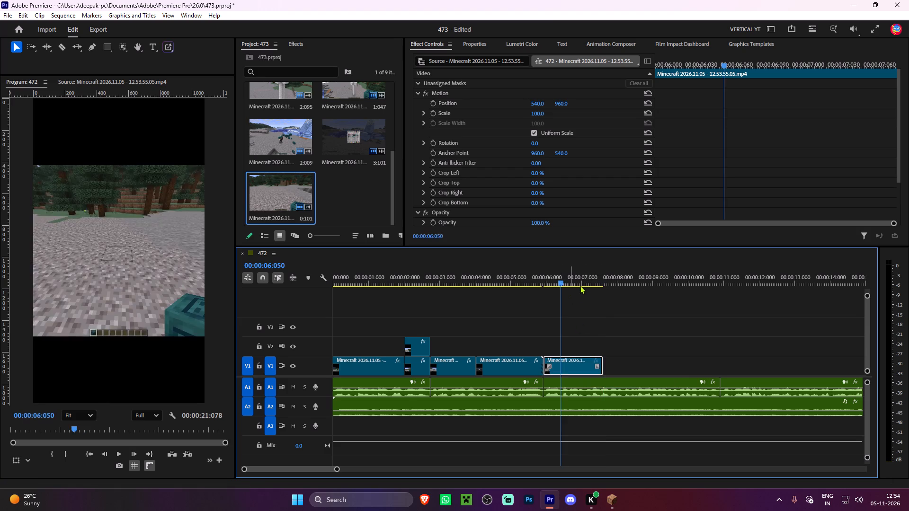
key("space")
key("space")
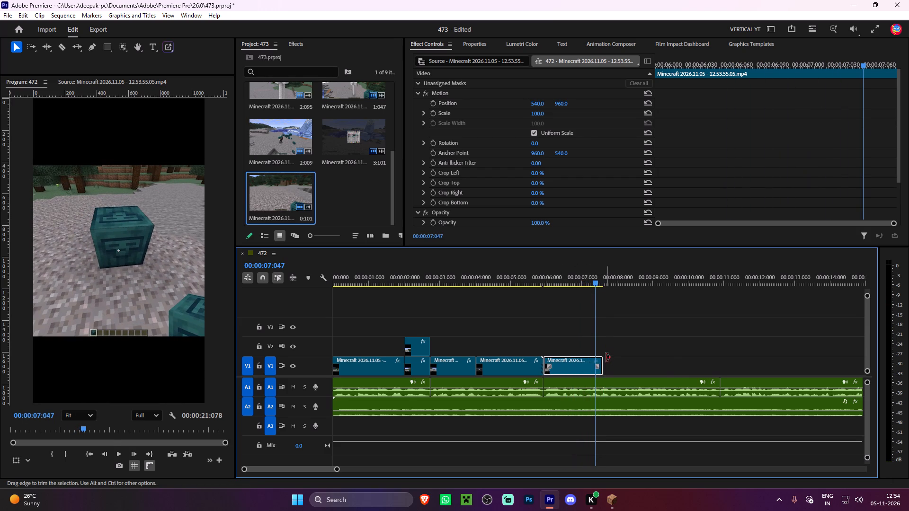
left_click_drag(606, 360, 624, 363)
key("space")
key("space")
left_click(623, 364)
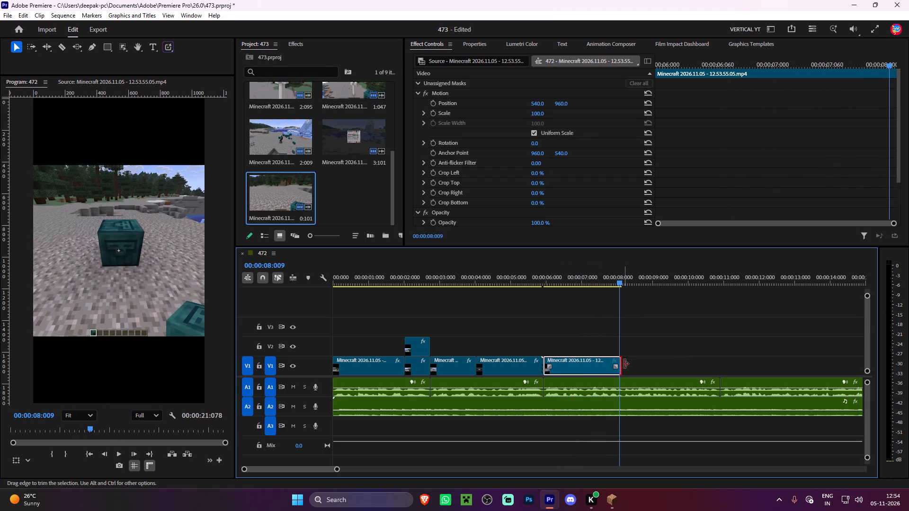
Apply the Motion Preset max effect preset to the block-placing clip and play the section through with the voice-over.
left_click(517, 283)
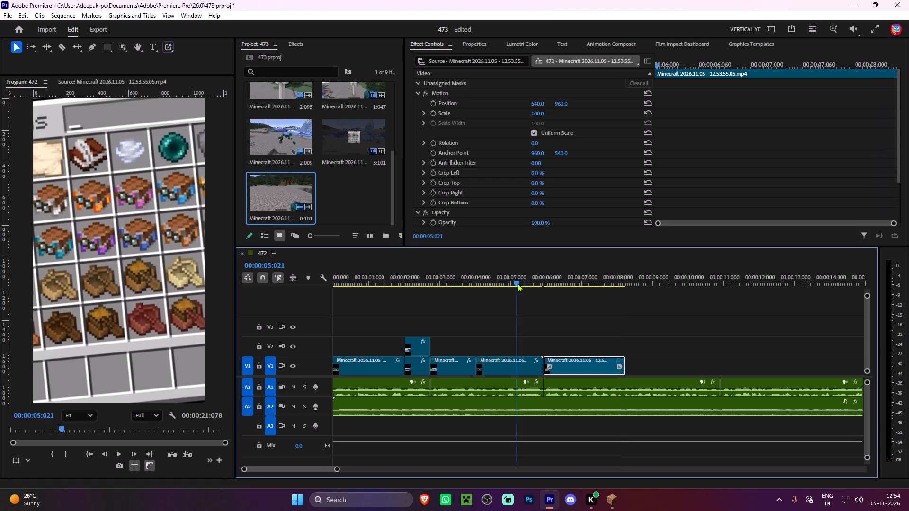
key("space")
key("space")
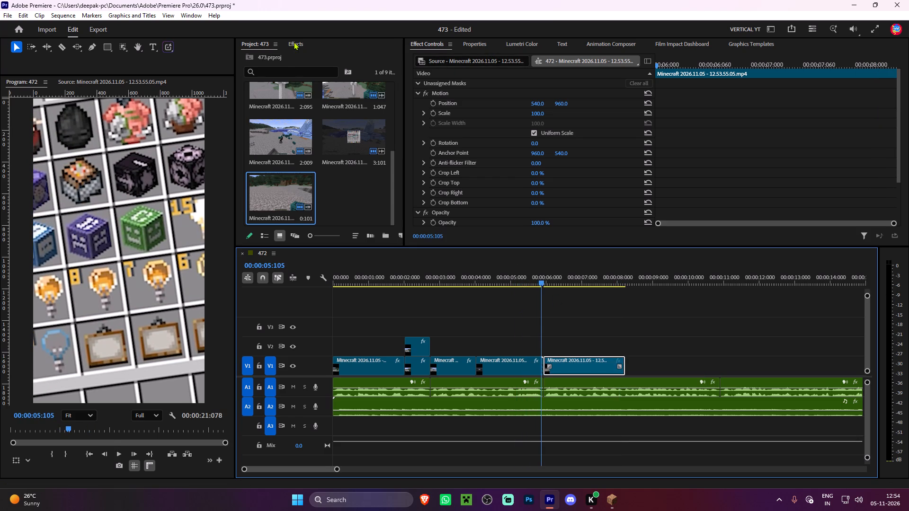
left_click(294, 42)
left_click_drag(306, 180, 570, 359)
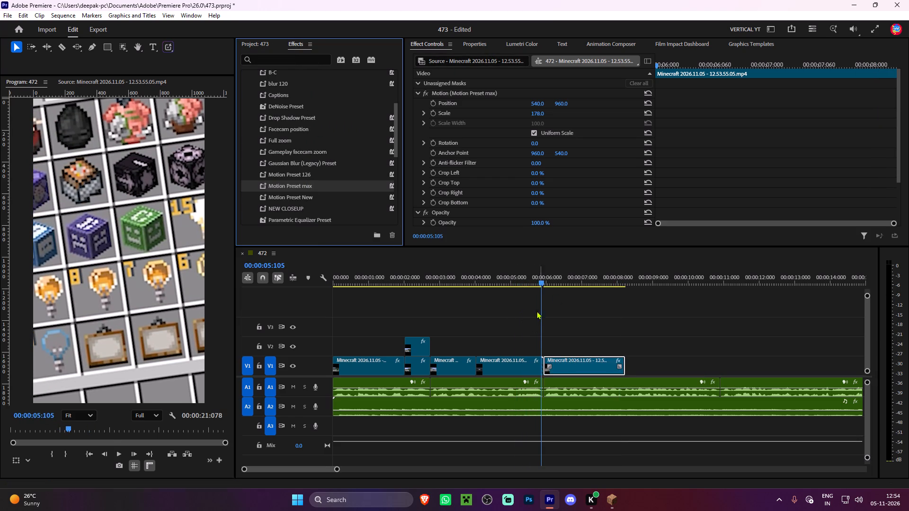
left_click_drag(507, 278, 495, 279)
key("space")
scroll(524, 310, "down", 5, "alt")
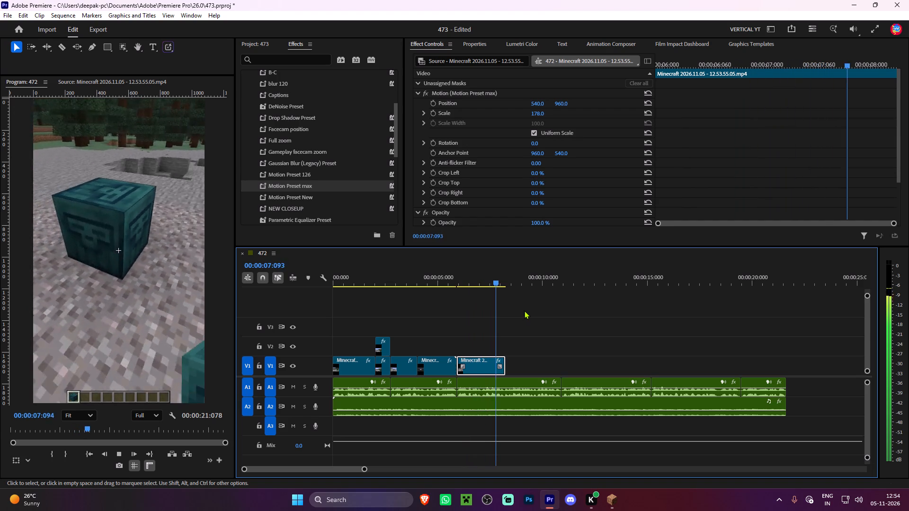
key("space")
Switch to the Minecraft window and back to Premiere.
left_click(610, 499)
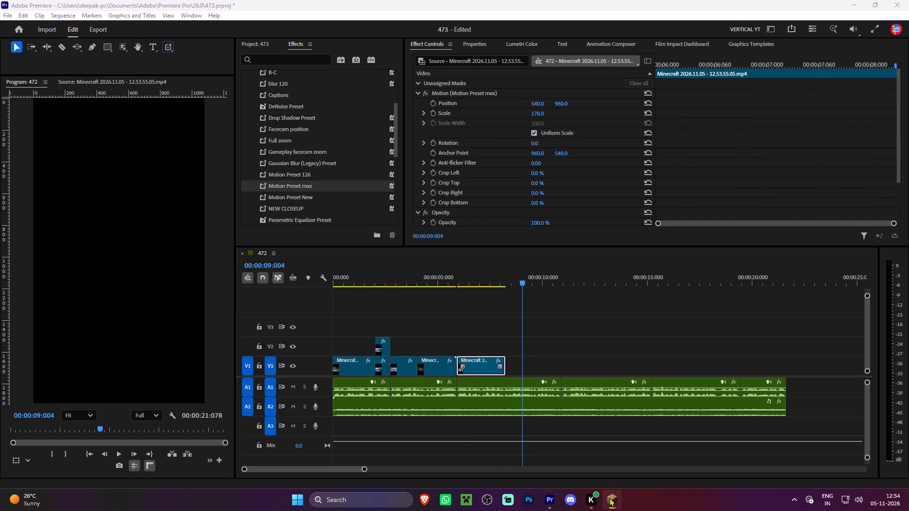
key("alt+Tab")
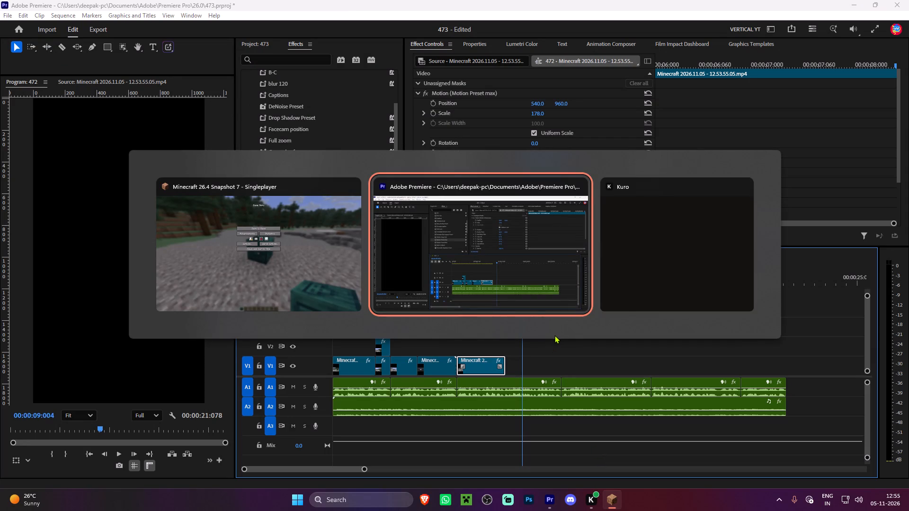
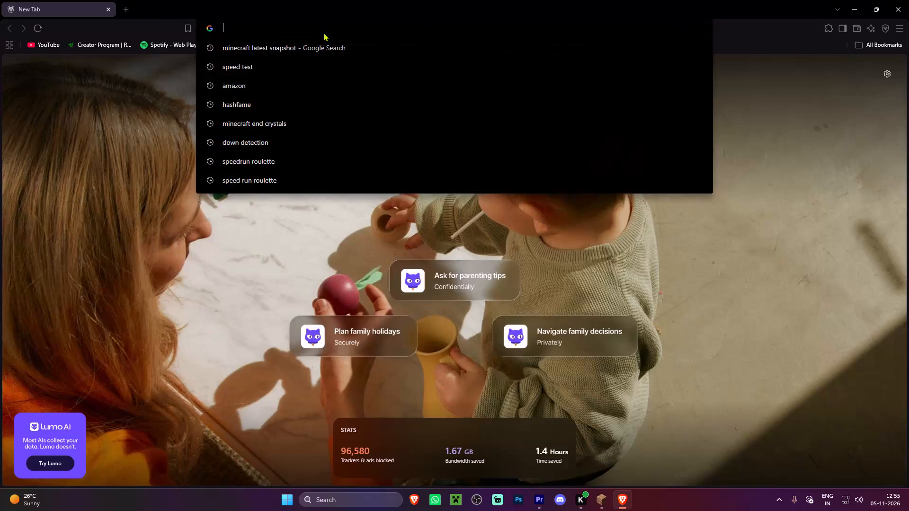
Search Google Images for "minecraft singer" and open the Minecraft Wiki page of the turquoise Singer picture.
type("minecraft singer")
key("Return")
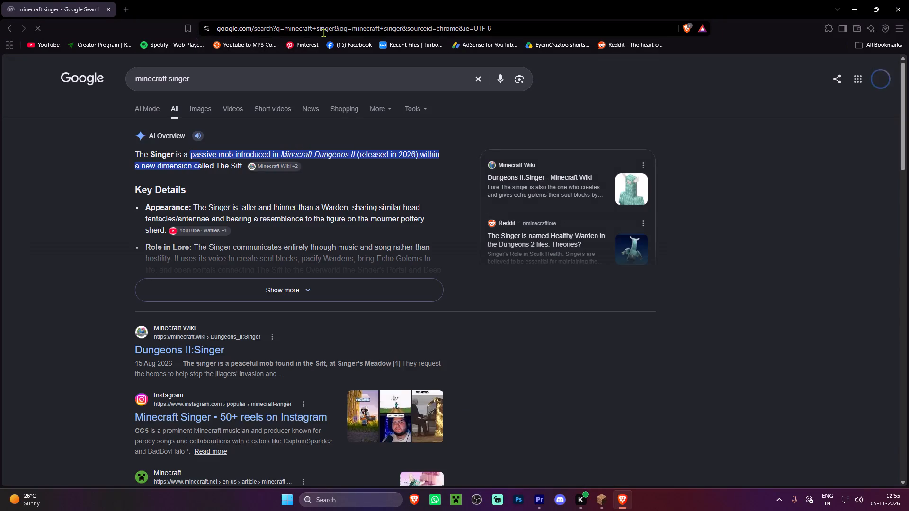
left_click(201, 108)
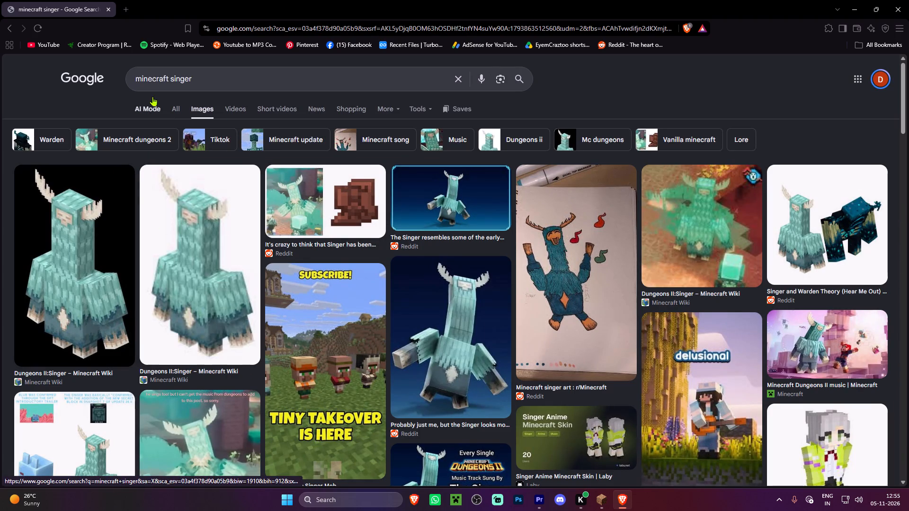
left_click(101, 248)
left_click(850, 401)
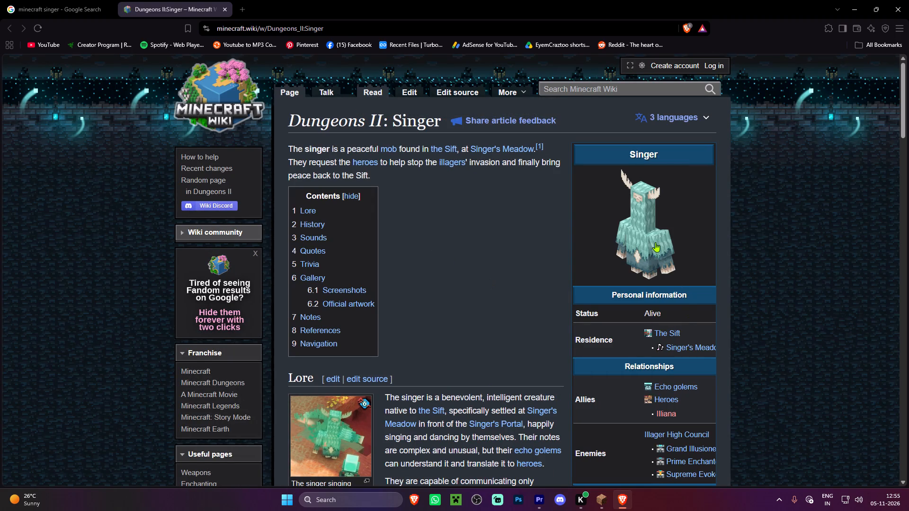
Open the Singer's infobox picture at full size and save the image to the Downloads folder.
left_click(652, 233)
right_click(457, 192)
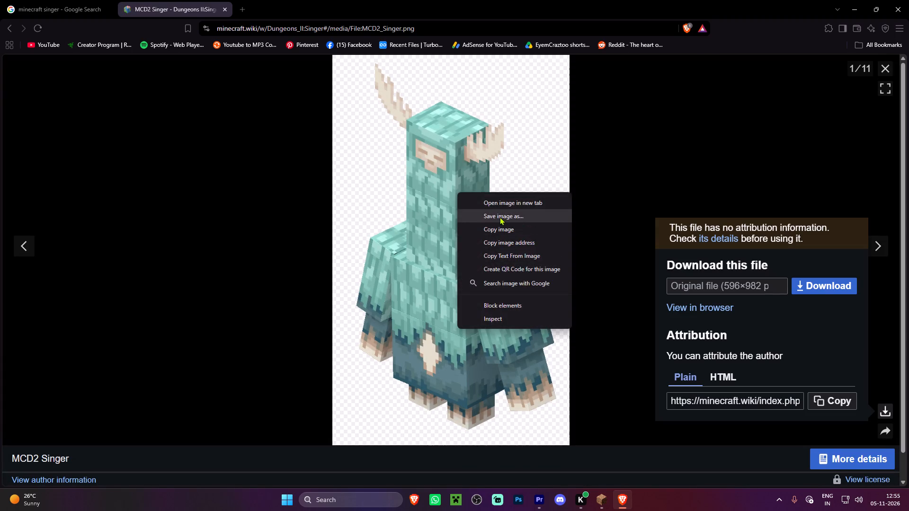
left_click(499, 217)
left_click(382, 237)
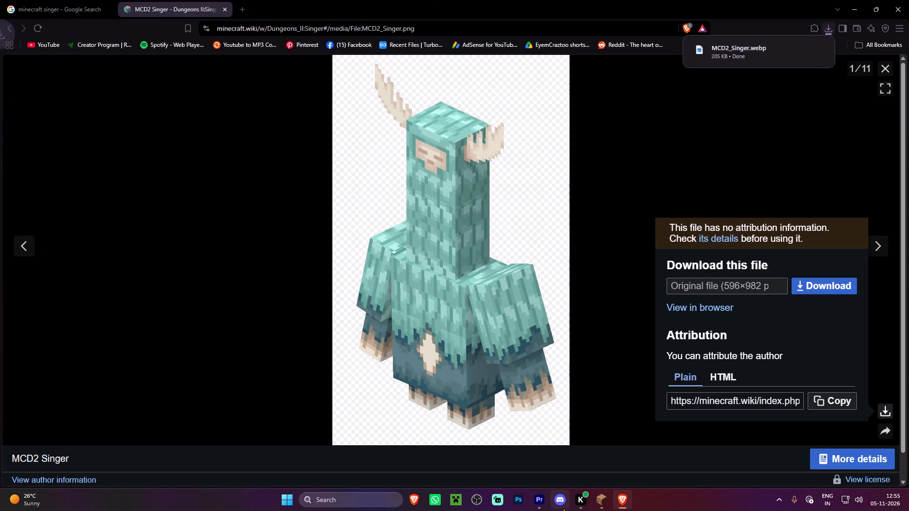
In Premiere, import MCD2_Singer.webp from Downloads and place it on V2 at the end of the block-placing clip.
left_click(537, 502)
left_click(256, 45)
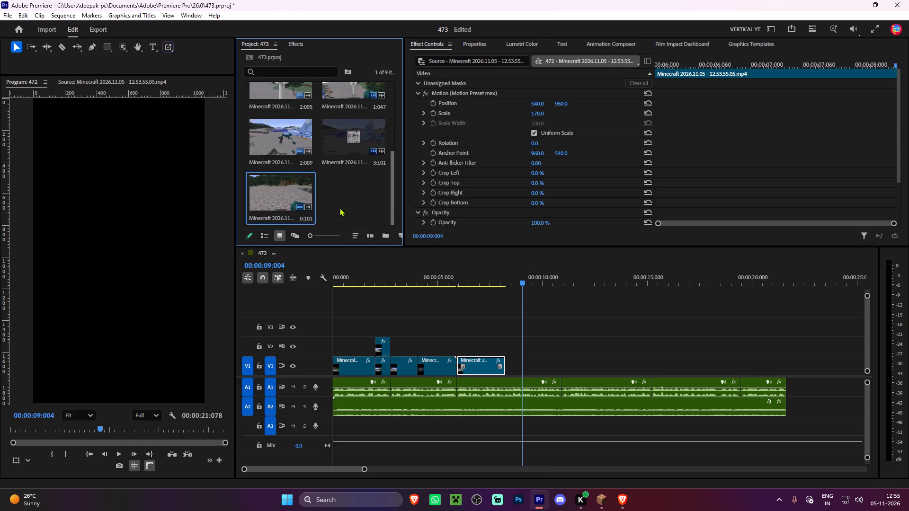
double_click(339, 208)
scroll(32, 118, "up", 1)
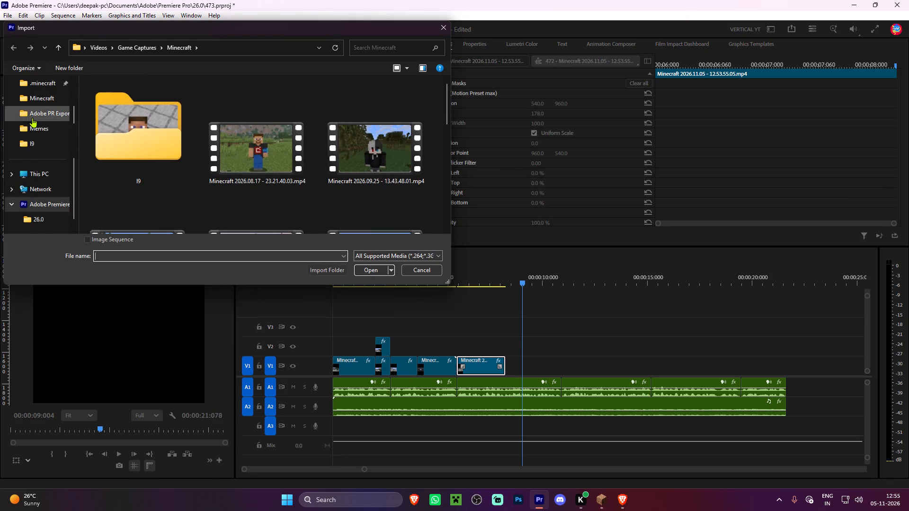
left_click(53, 110)
double_click(119, 125)
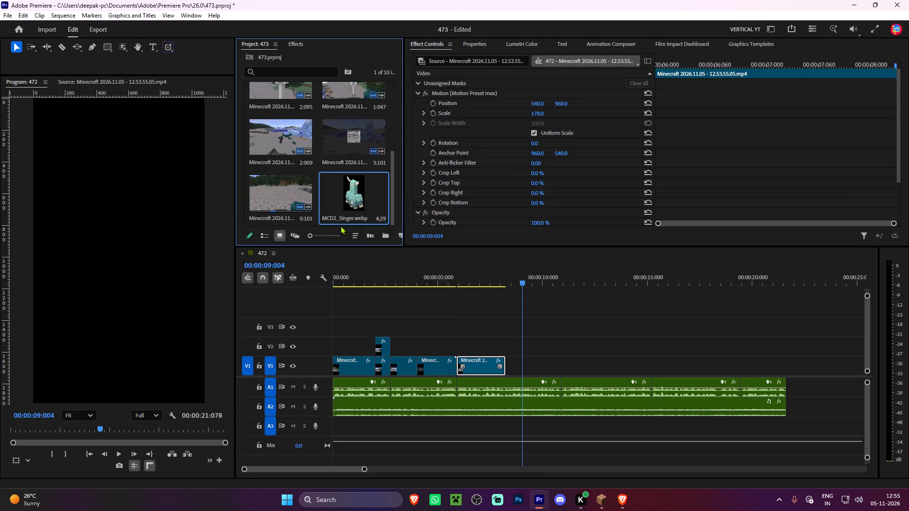
left_click_drag(343, 209, 505, 352)
Play the section against the voice-over and extend the block-placing clip on V1 under the Singer image to about 10.9 seconds.
left_click(486, 270)
key("space")
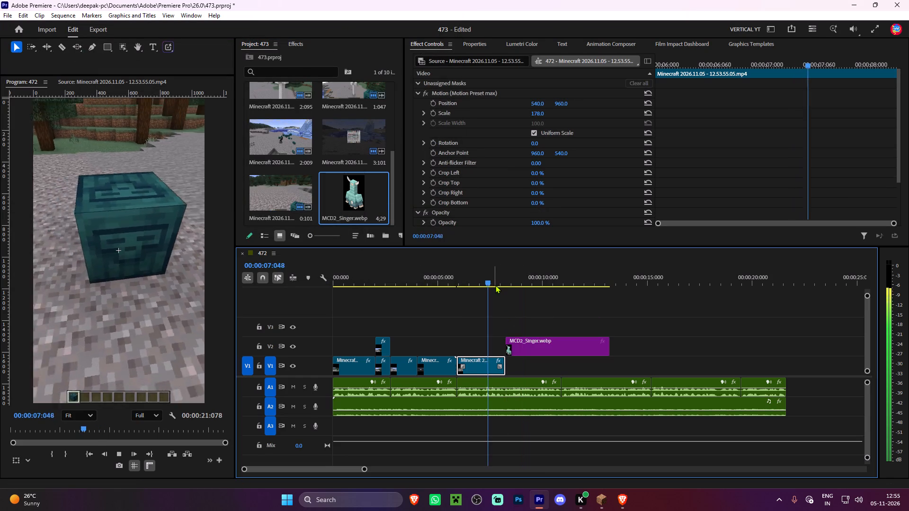
key("space")
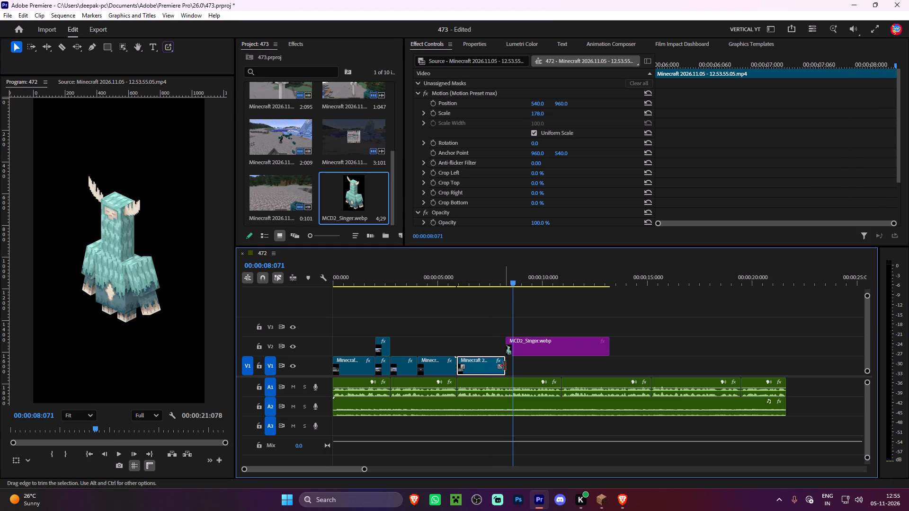
left_click_drag(505, 366, 561, 367)
key("space")
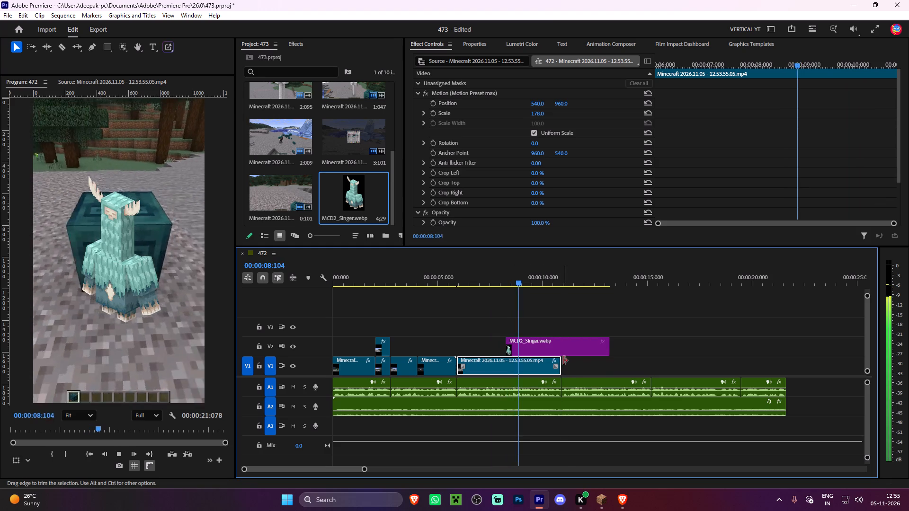
key("space")
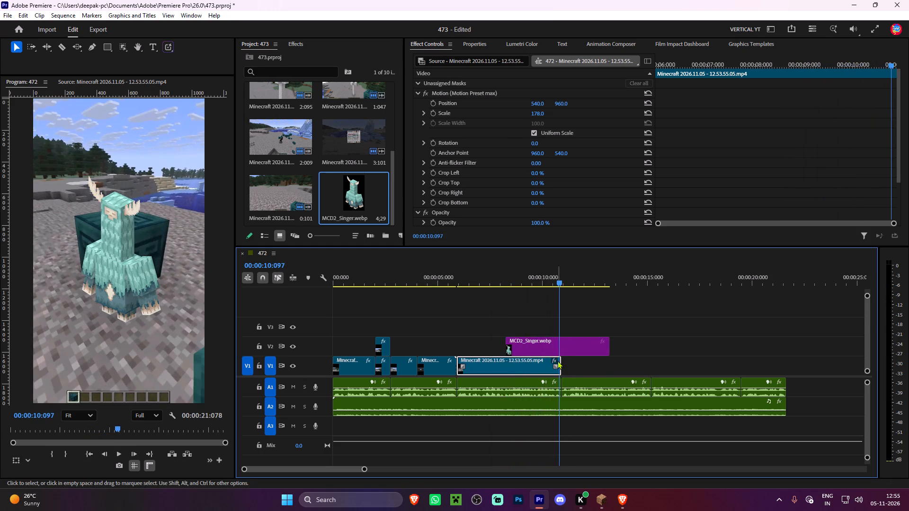
Play from the Singer image and trim the ends of the block-placing clip and the image back to 00:00:09:081.
left_click(512, 278)
key("space")
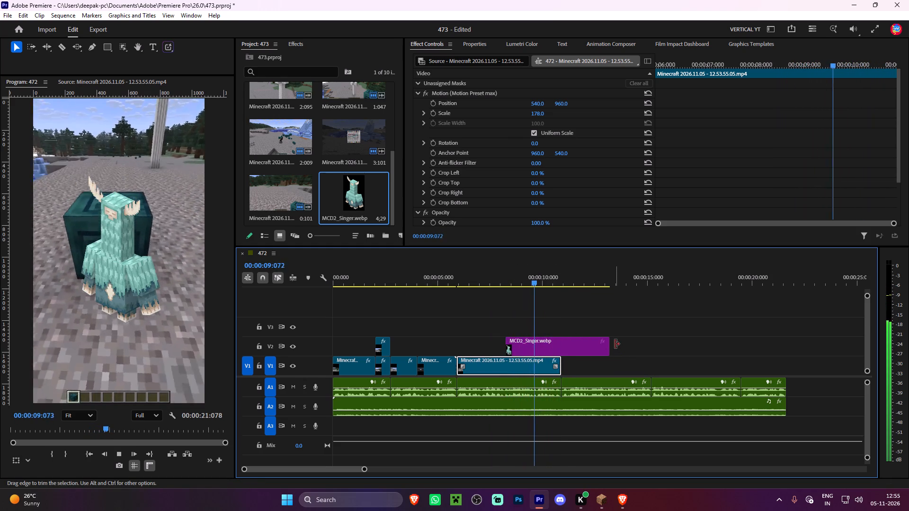
key("space")
scroll(588, 352, "up", 7)
left_click_drag(540, 365, 497, 365)
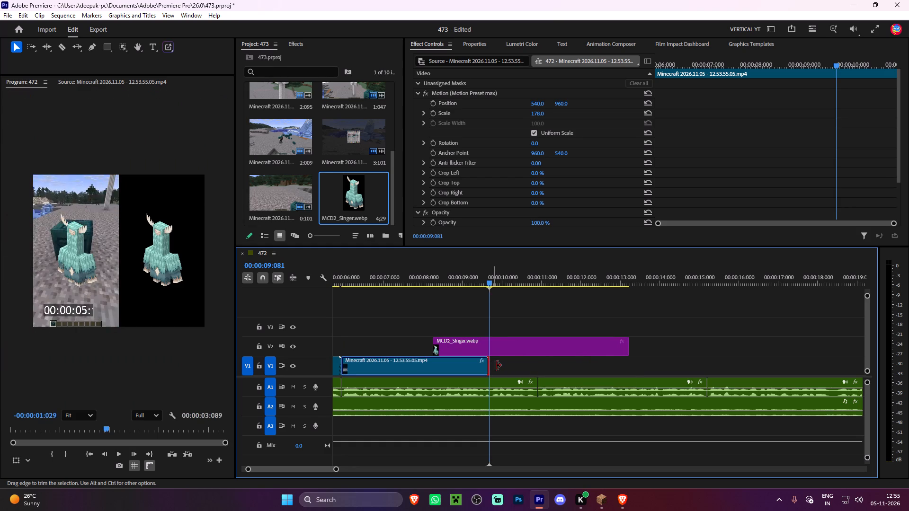
left_click_drag(497, 365, 493, 365)
left_click_drag(633, 339, 492, 338)
Set the Singer image's scale to 146.
scroll(494, 339, "down", 3, "alt")
scroll(497, 339, "up", 2)
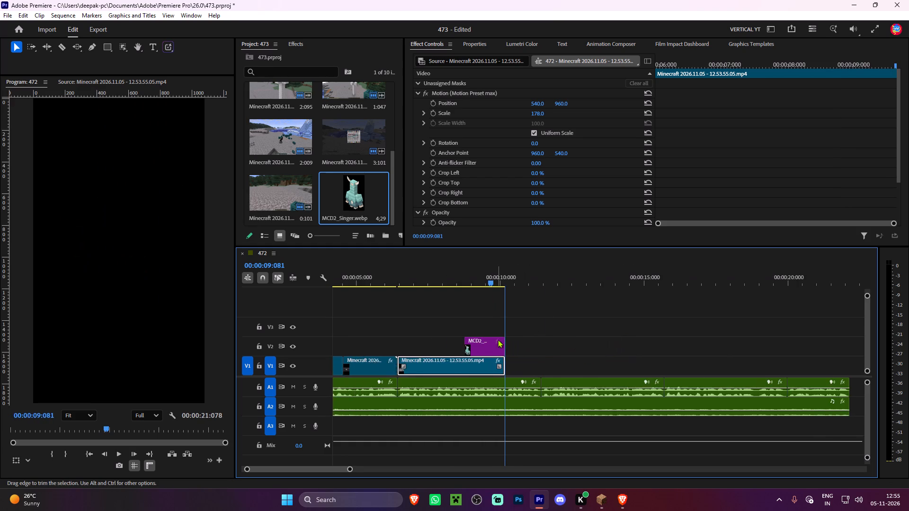
scroll(498, 339, "up", 3)
left_click(534, 281)
left_click(538, 347)
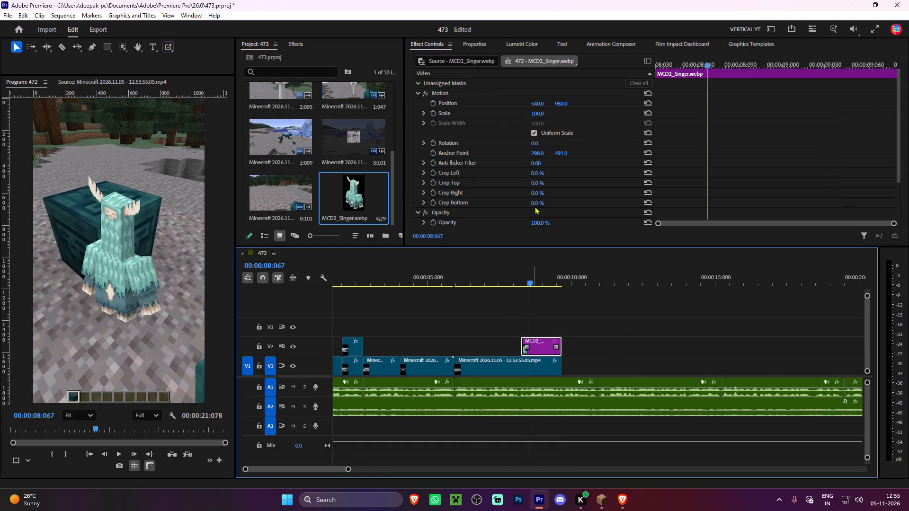
left_click_drag(539, 111, 573, 120)
Keyframe the Singer image's scale to grow from 0 at its start to 146 over about 17 frames.
left_click(526, 282, "shift")
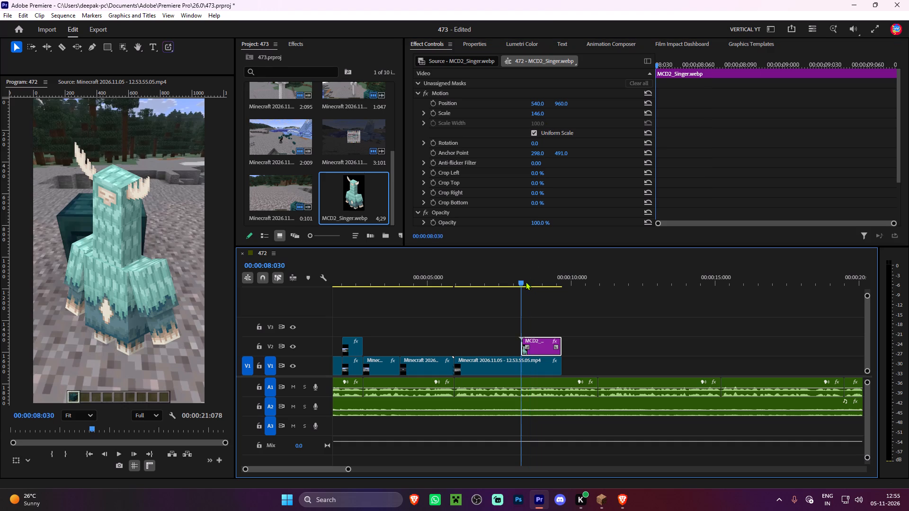
left_click(433, 111)
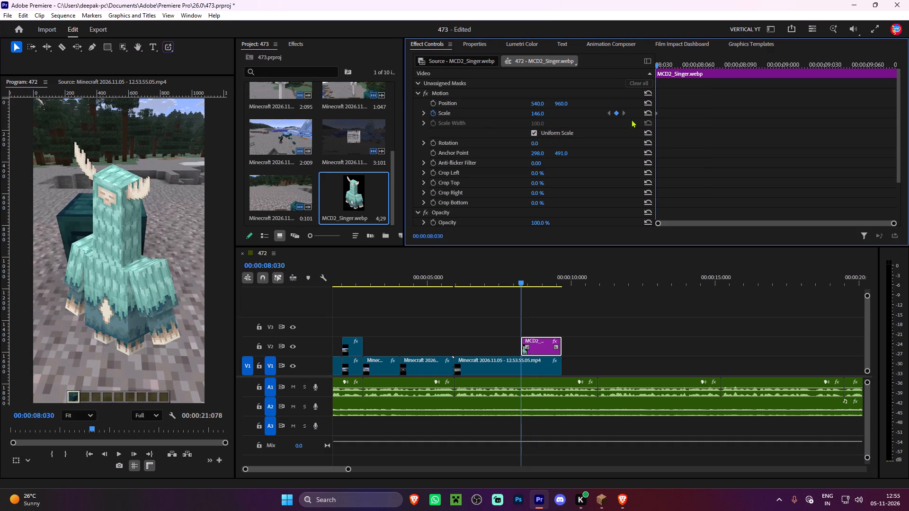
left_click_drag(657, 113, 681, 114)
left_click_drag(535, 112, 289, 131)
Add a third scale keyframe of 171 and place it at the end of the Singer image.
key("space")
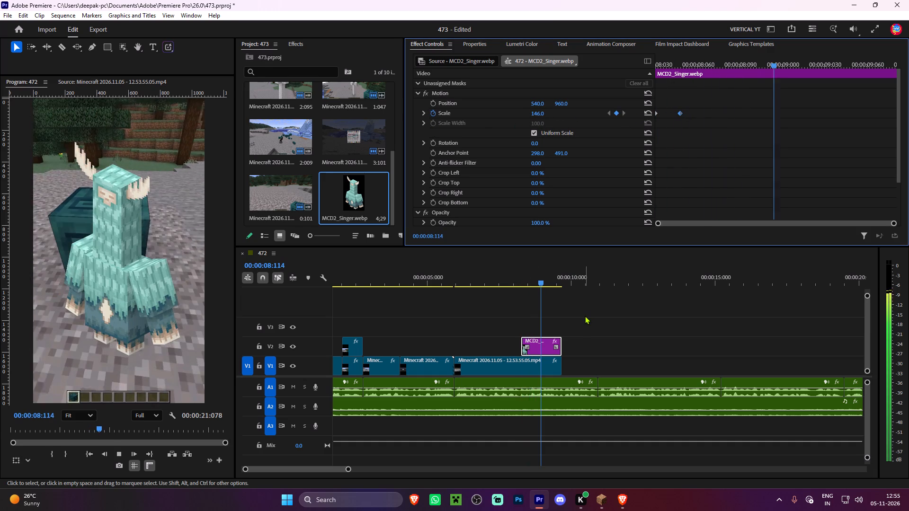
key("space")
left_click_drag(537, 112, 546, 112)
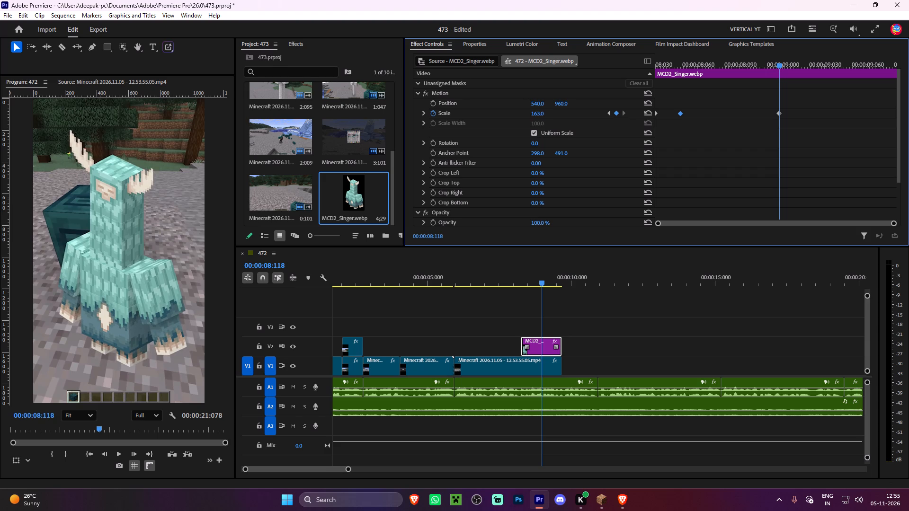
left_click_drag(546, 112, 551, 113)
left_click_drag(781, 113, 908, 124)
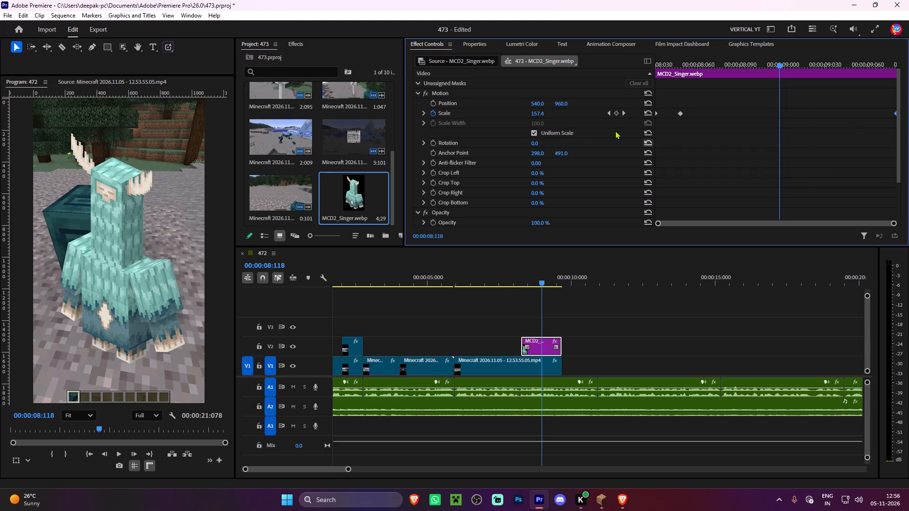
Apply Ease In to the first two scale keyframes and move the second to about 12 frames after the image's start.
left_click_drag(706, 99, 639, 129)
right_click(680, 113)
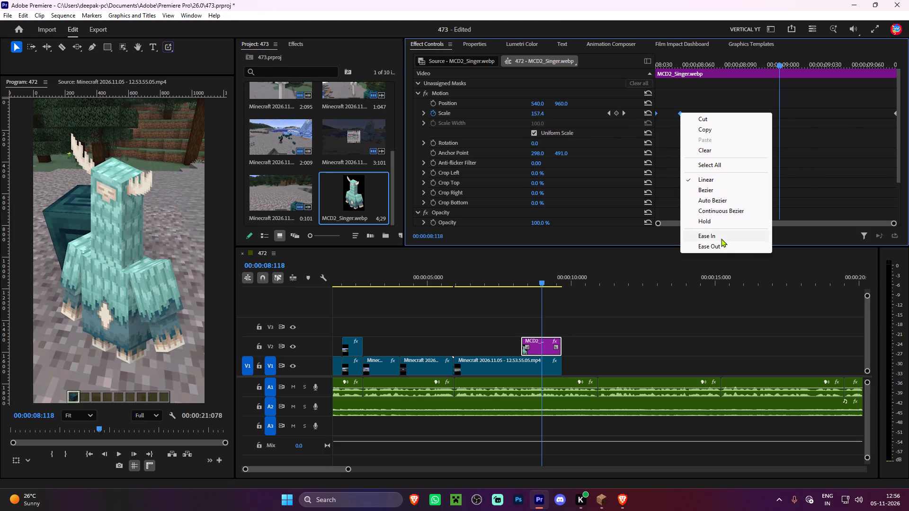
left_click(720, 238)
left_click(682, 112)
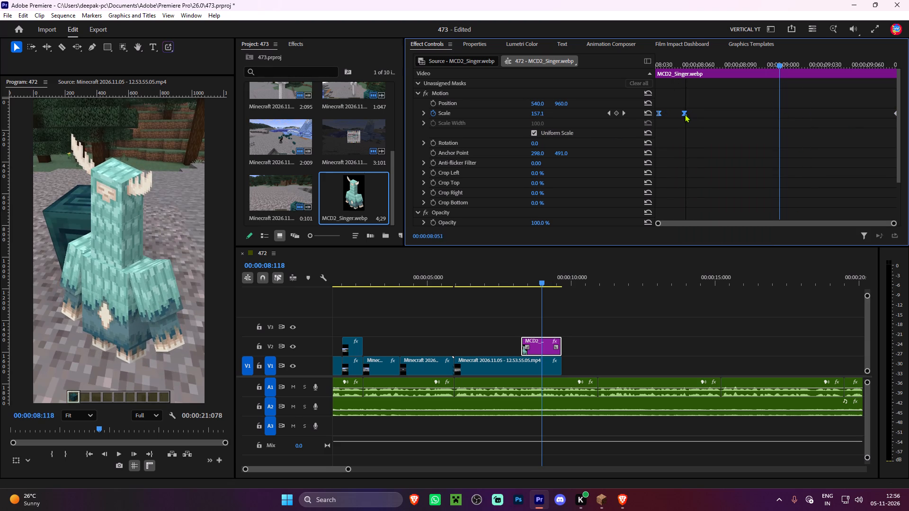
left_click(682, 150)
left_click_drag(681, 114, 674, 114)
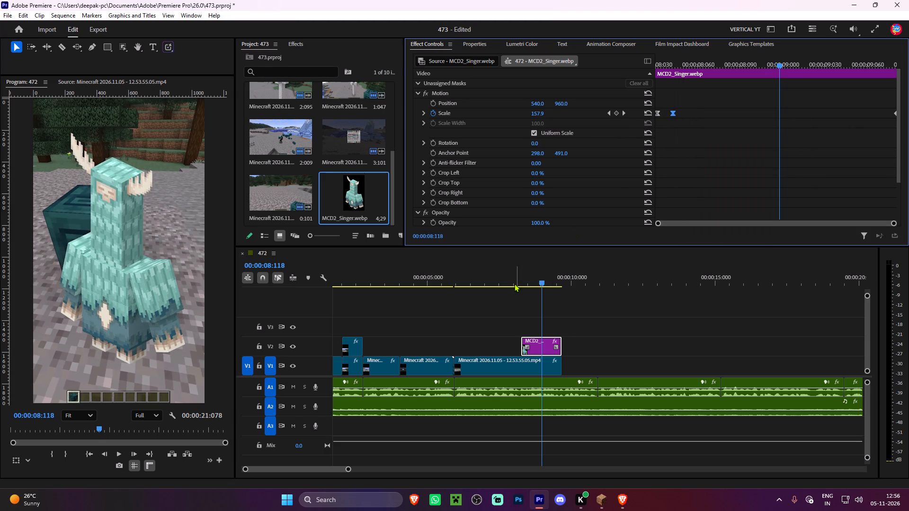
Play the Singer image's scale-in animation through with the voice-over.
left_click(514, 283)
key("space")
key("space")
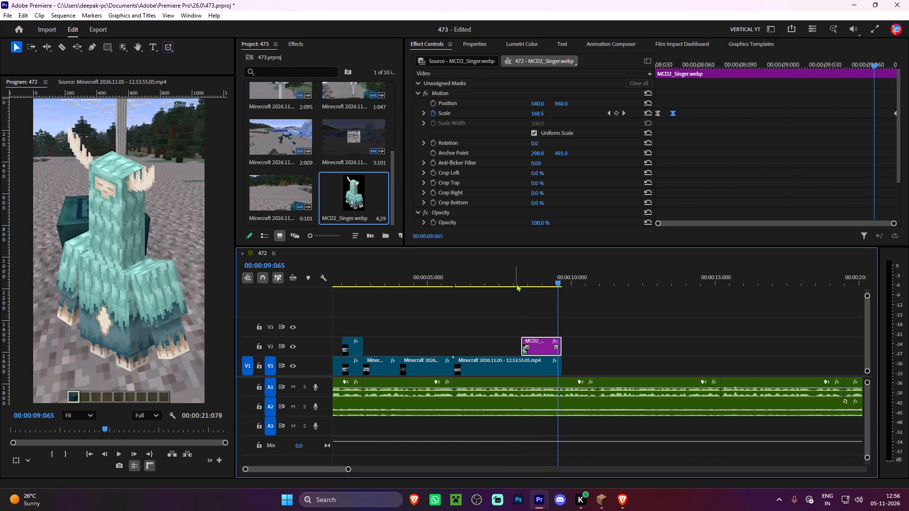
key("space")
left_click(508, 272)
key("space")
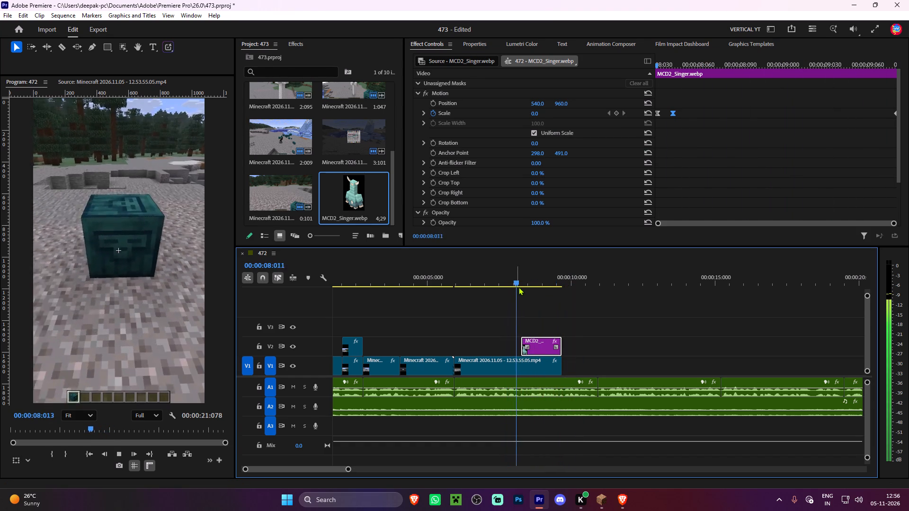
key("space")
key("space")
key("space")
Import applepay.mp3 from the SFX folder in Videos and place it on A3 at the start of the Singer image.
left_click(524, 275, "shift")
scroll(310, 218, "down", 4)
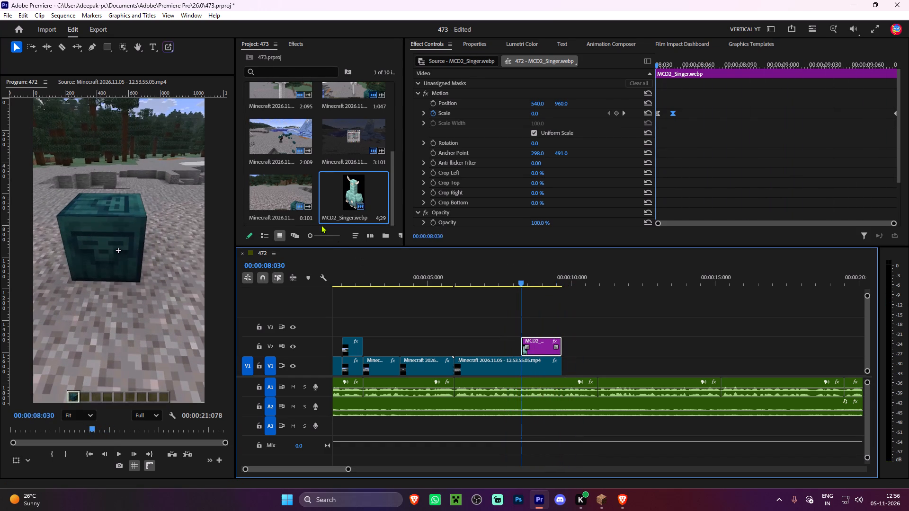
double_click(314, 223)
scroll(30, 183, "up", 1)
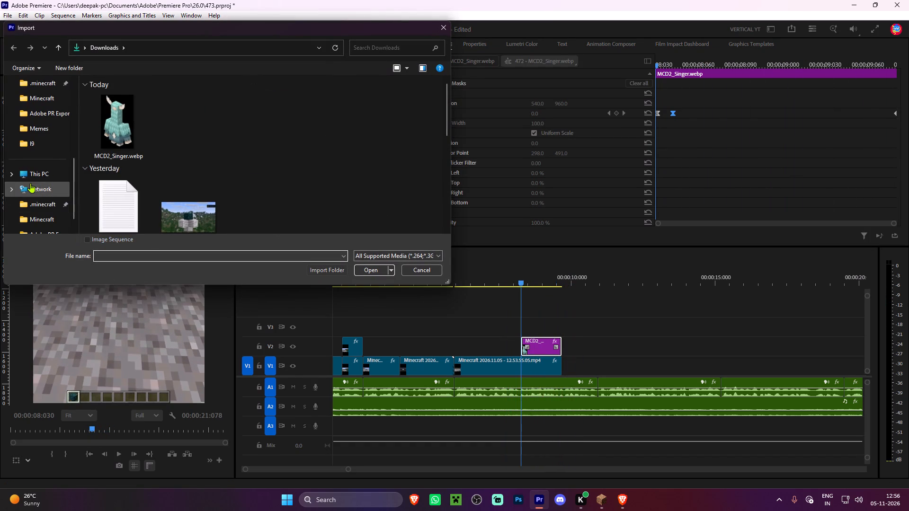
left_click(41, 151)
left_click(41, 160)
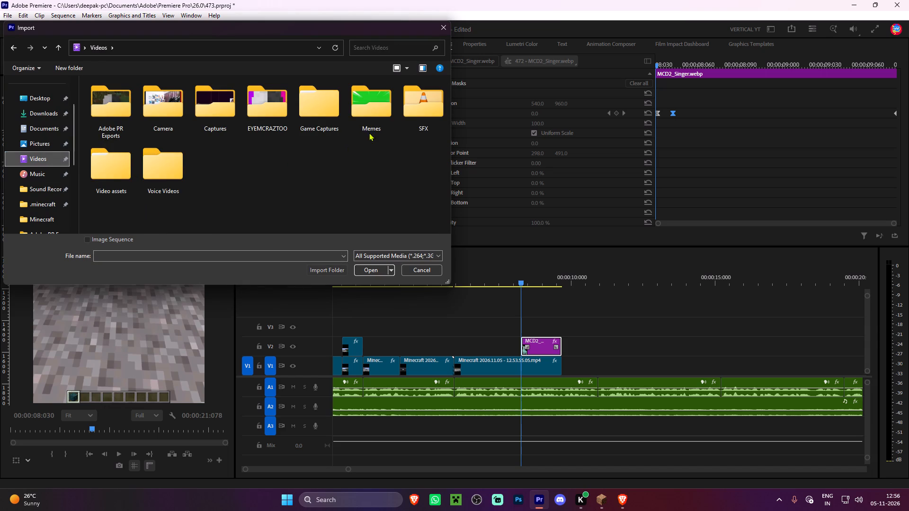
double_click(419, 110)
scroll(174, 154, "down", 2)
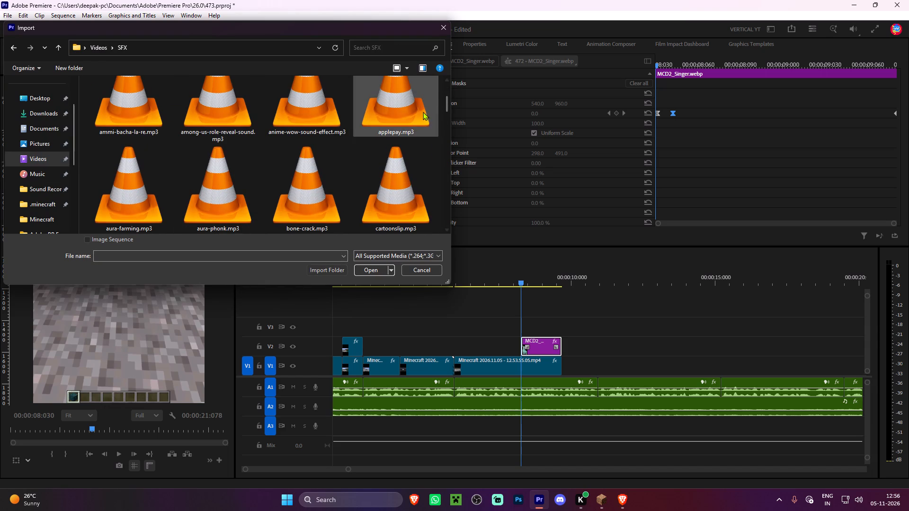
double_click(402, 109)
left_click_drag(275, 203, 480, 379)
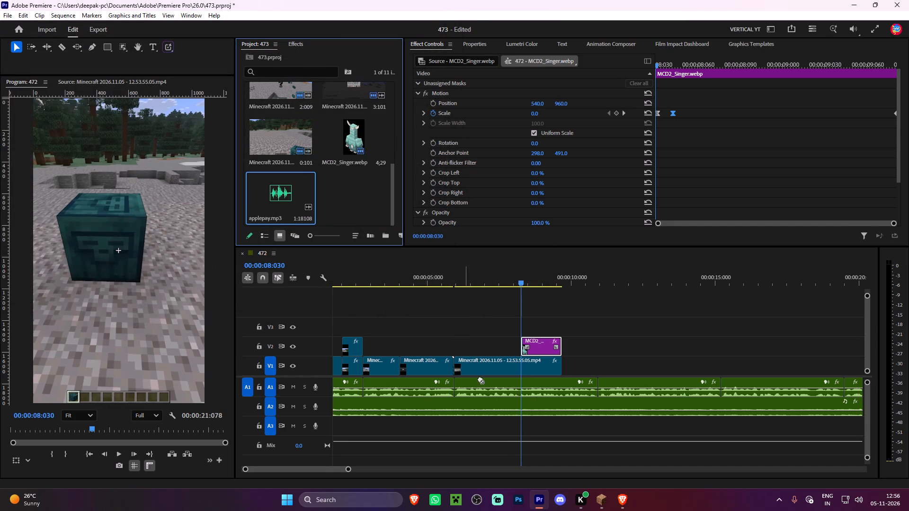
left_click_drag(480, 379, 519, 431)
Play the sequence with the voice-over from the start of the Singer image to about 13 seconds.
key("space")
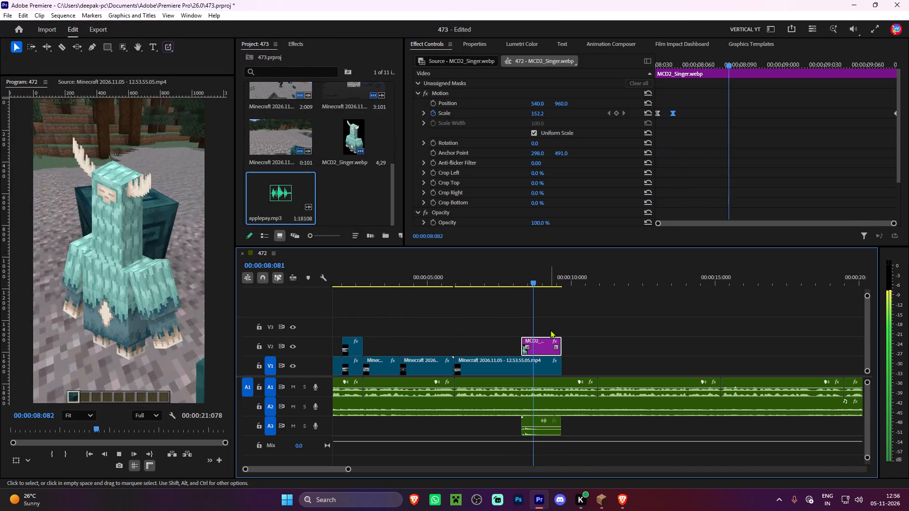
scroll(547, 332, "down", 4, "alt")
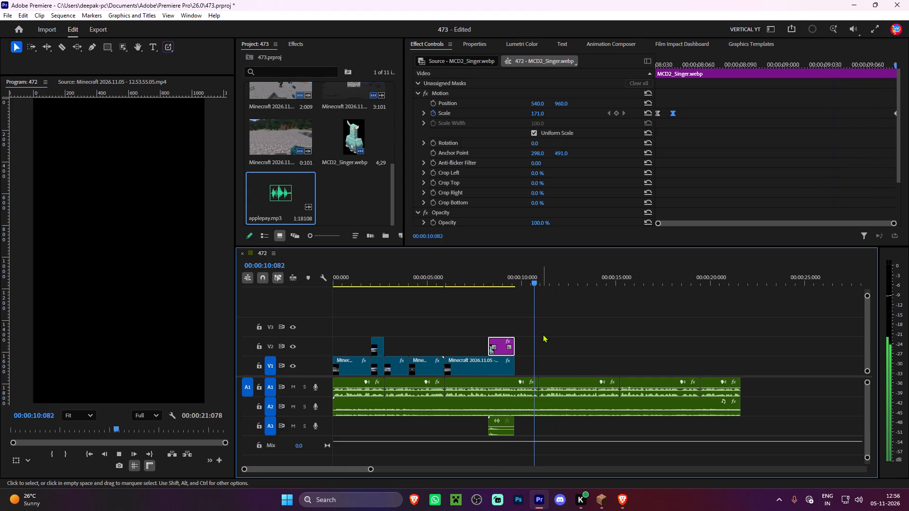
scroll(543, 334, "down", 6)
scroll(510, 337, "up", 1, "alt")
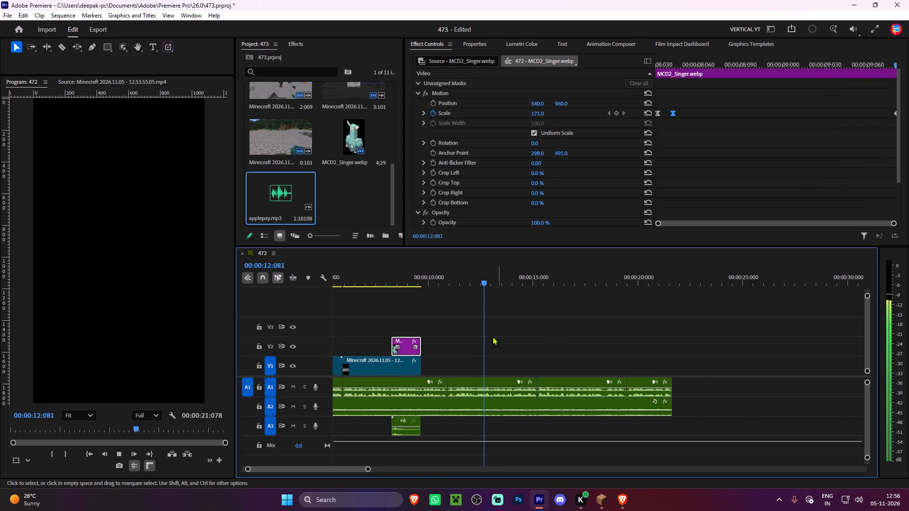
key("space")
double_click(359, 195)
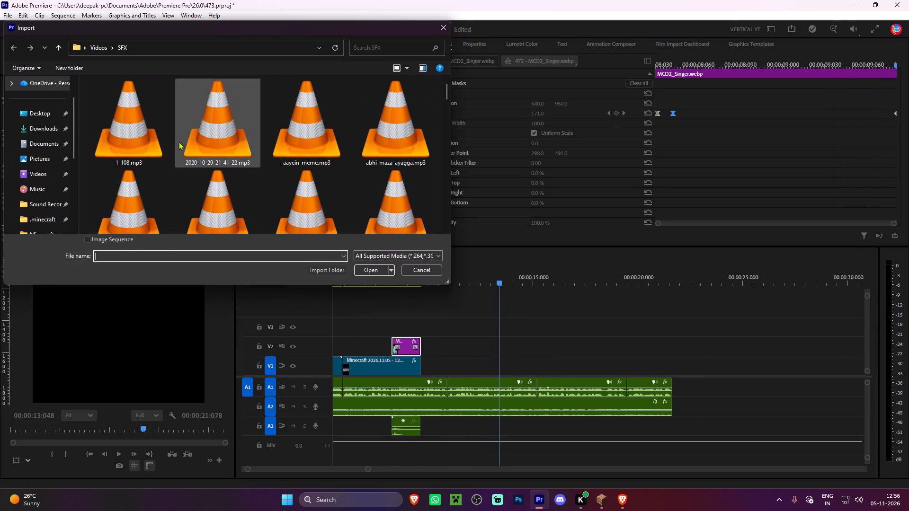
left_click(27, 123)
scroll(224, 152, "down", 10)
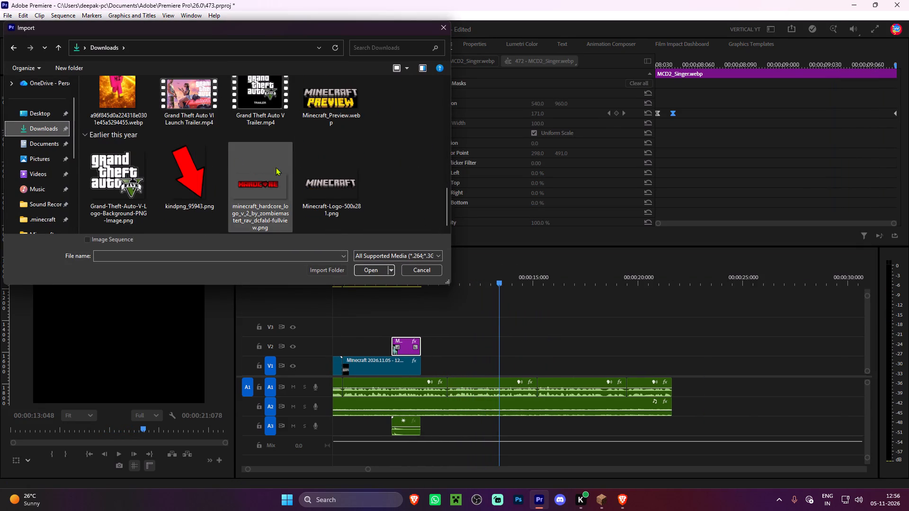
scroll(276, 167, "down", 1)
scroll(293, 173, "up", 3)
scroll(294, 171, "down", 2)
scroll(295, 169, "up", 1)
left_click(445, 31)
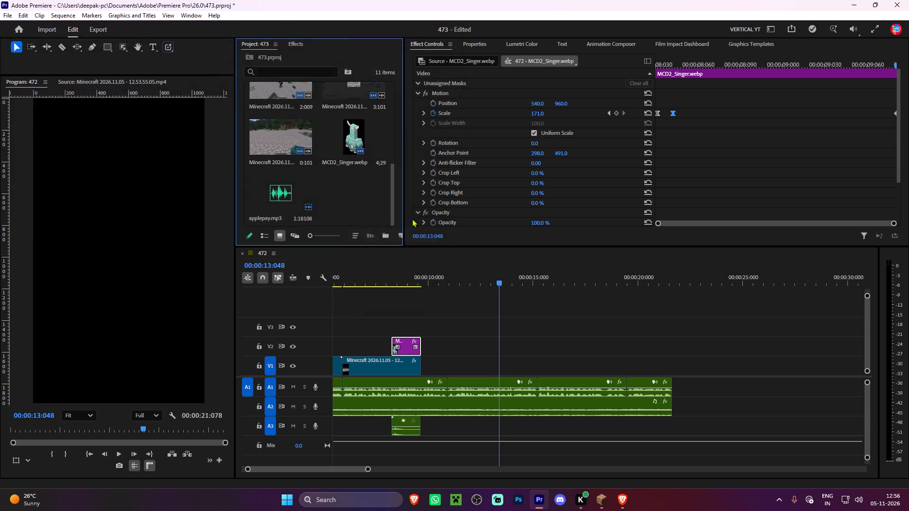
Switch to Brave, open YouTube and the Youtube to MP3 Converter in new tabs, and close the two Minecraft Singer tabs.
left_click(615, 503)
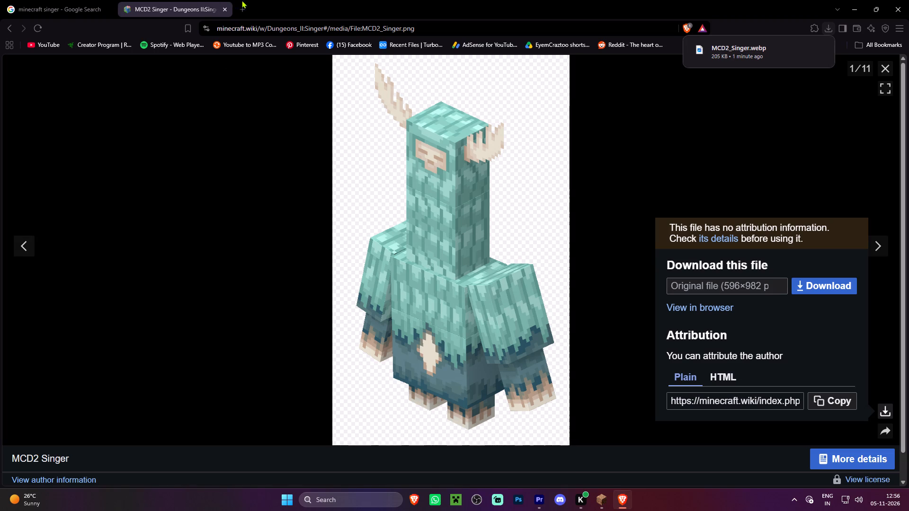
left_click(245, 0)
left_click(321, 88)
left_click(355, 0)
left_click(241, 45)
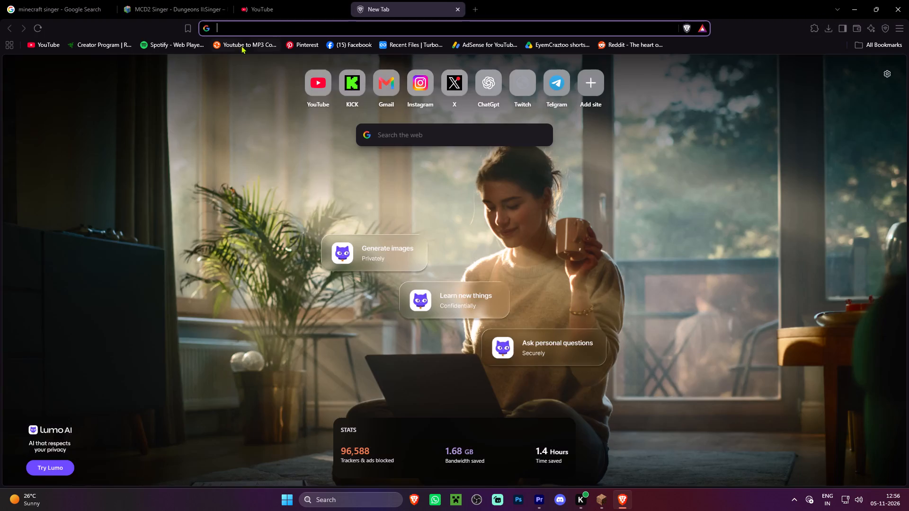
left_click(268, 0)
left_click(207, 0)
left_click(82, 4)
double_click(107, 8)
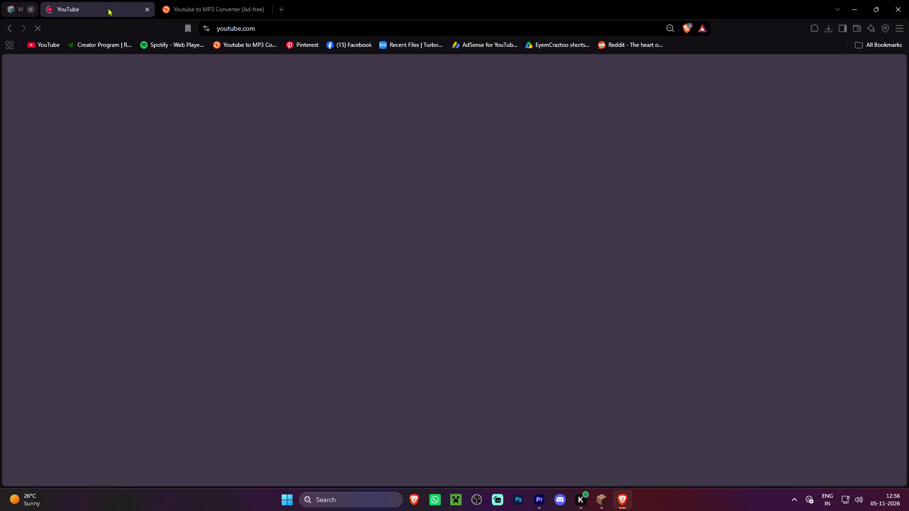
Search Google Images for "minecraft sift" in a new tab.
left_click(244, 0)
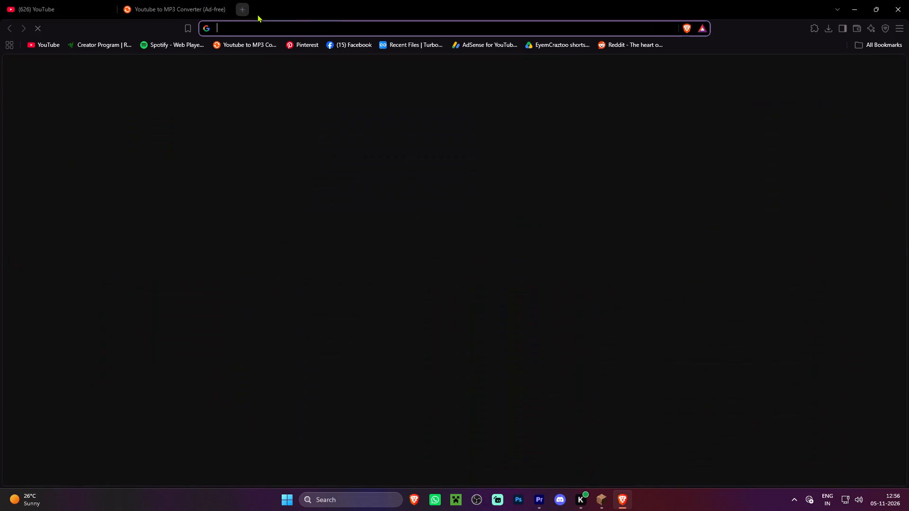
left_click(312, 35)
type("minecraft sift")
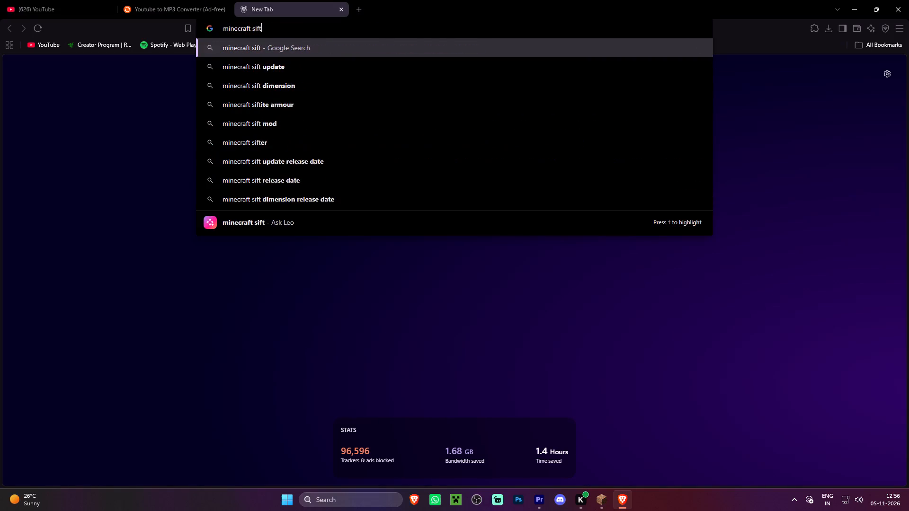
key("Return")
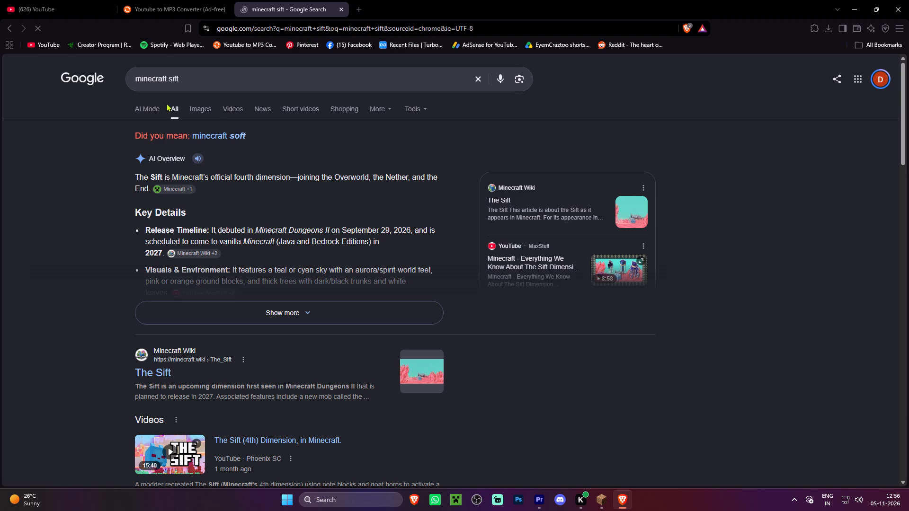
left_click(205, 106)
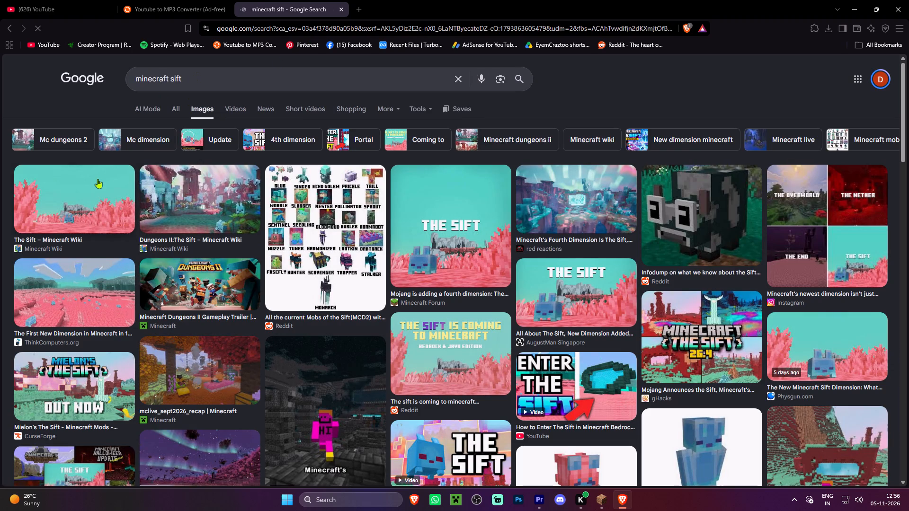
Save the Minecraft Wiki image of The Sift to Downloads as 1200px-The_Sift.webp.
left_click(437, 231)
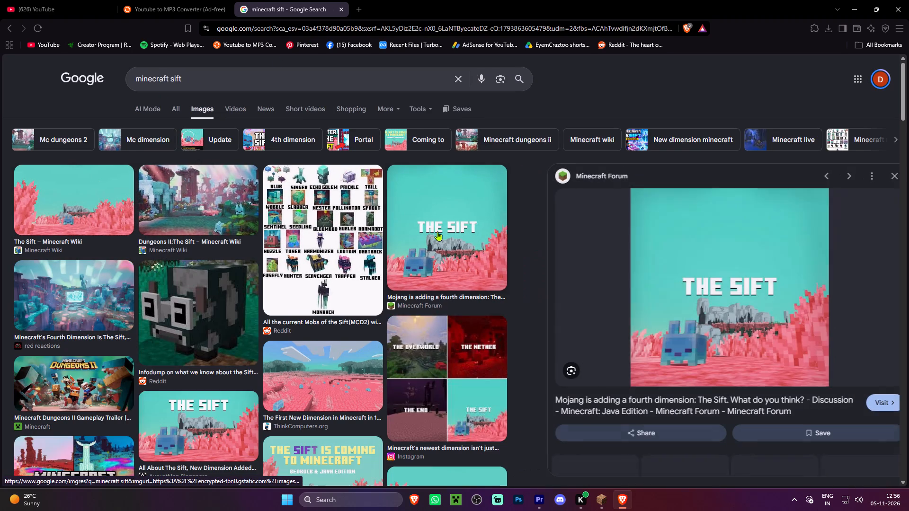
left_click(87, 184)
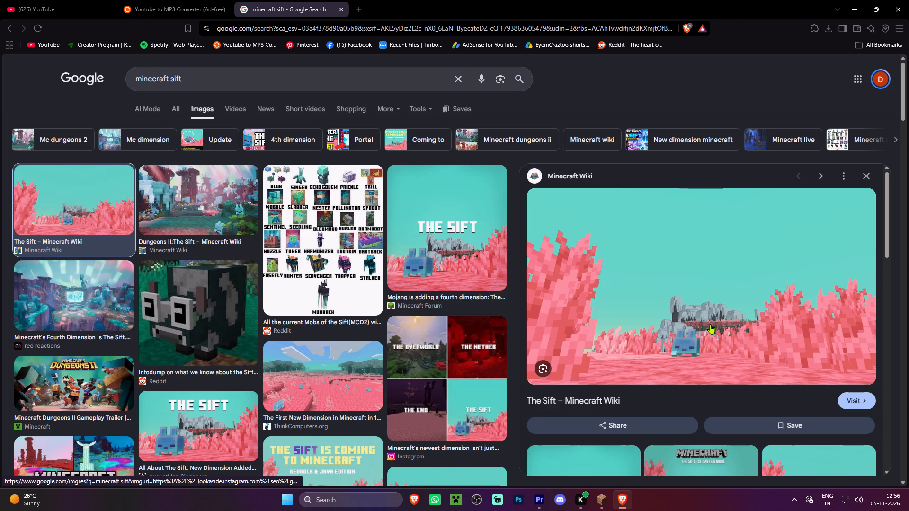
right_click(700, 298)
left_click(758, 202)
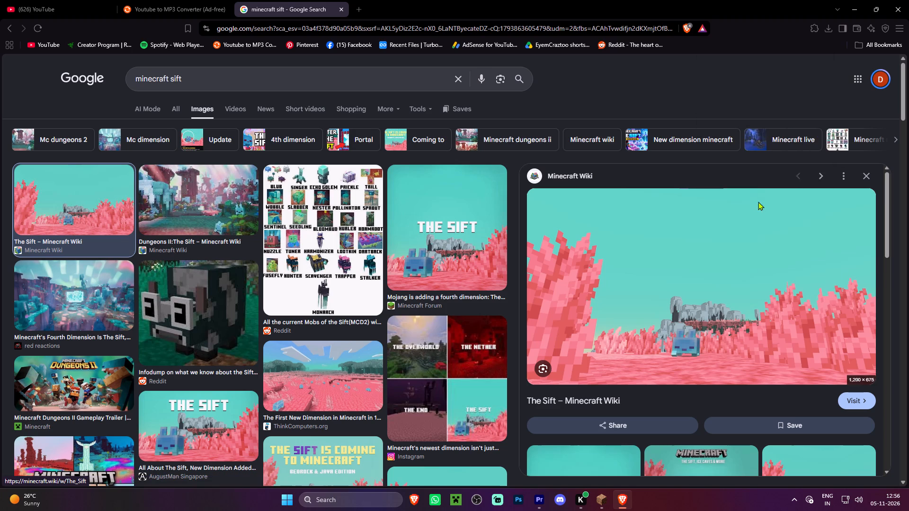
left_click(45, 137)
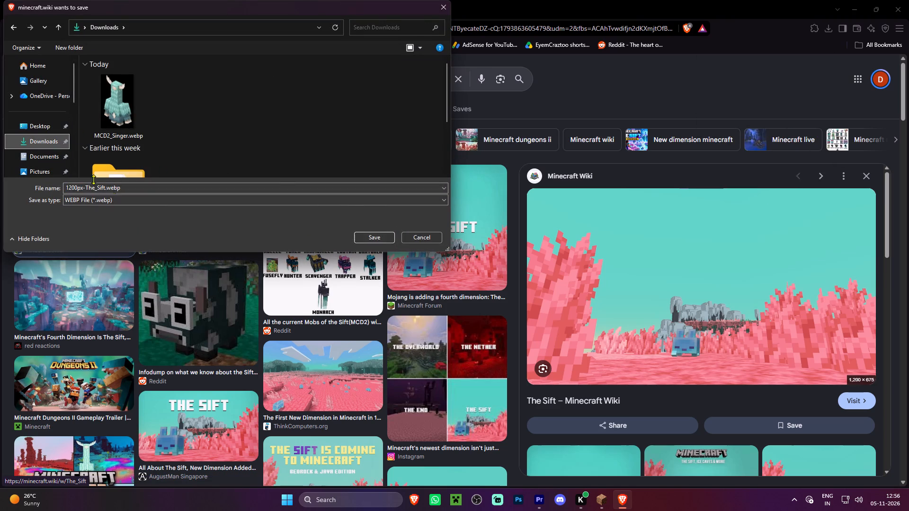
left_click(34, 142)
left_click(369, 239)
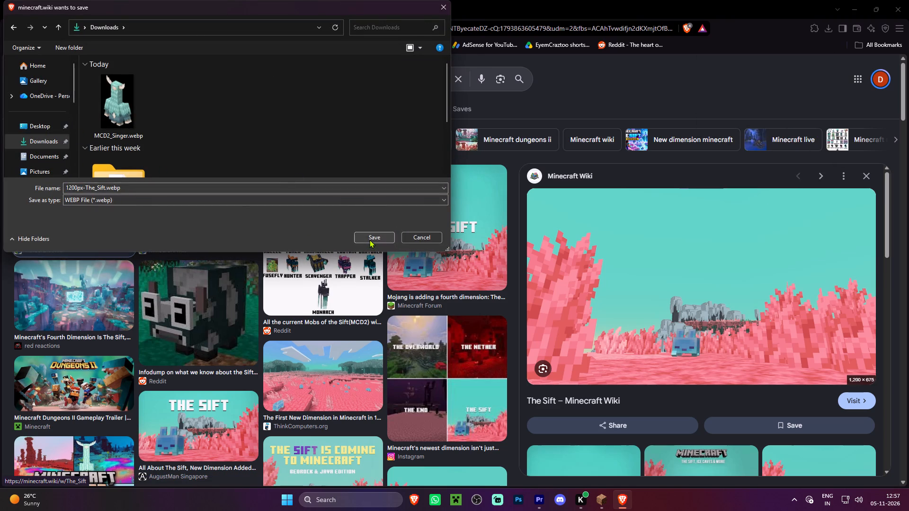
Save the AugustMan Singapore image titled THE SIFT to Downloads as snapinsta-2026-09-28t133911-142.webp.
scroll(331, 228, "down", 2)
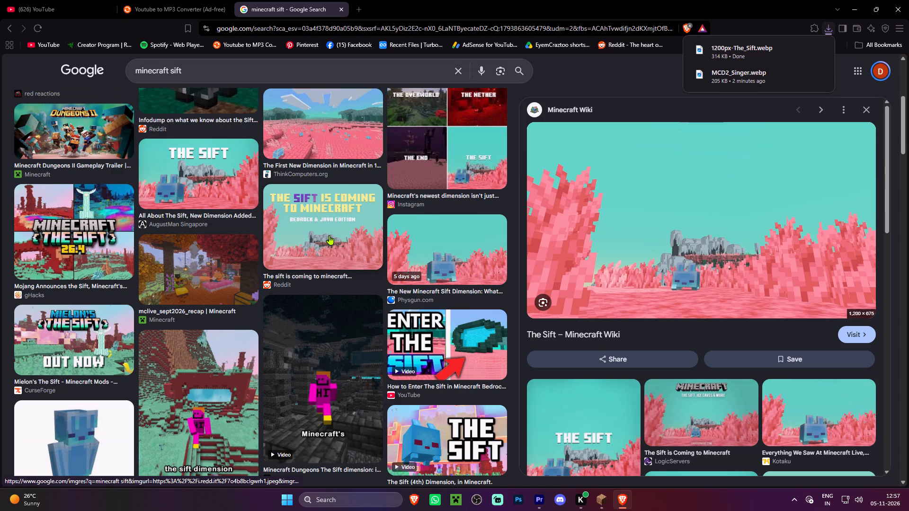
left_click(201, 185)
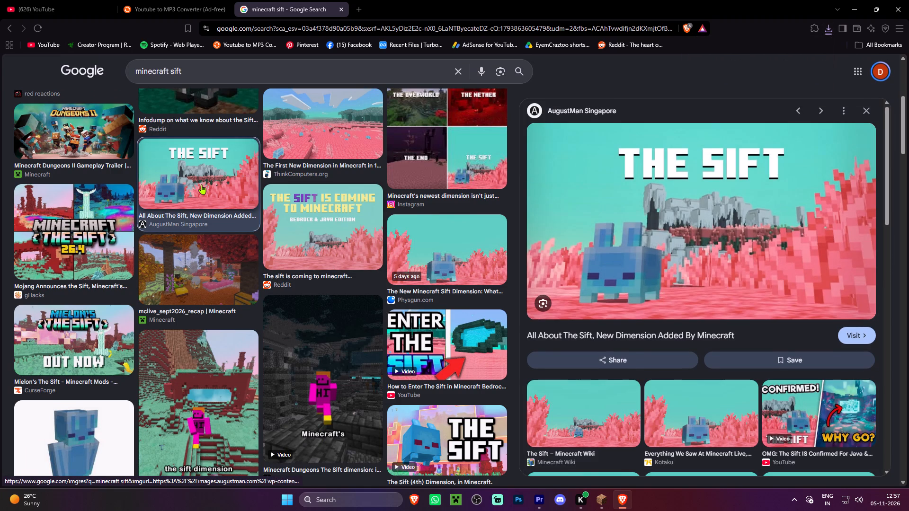
right_click(664, 220)
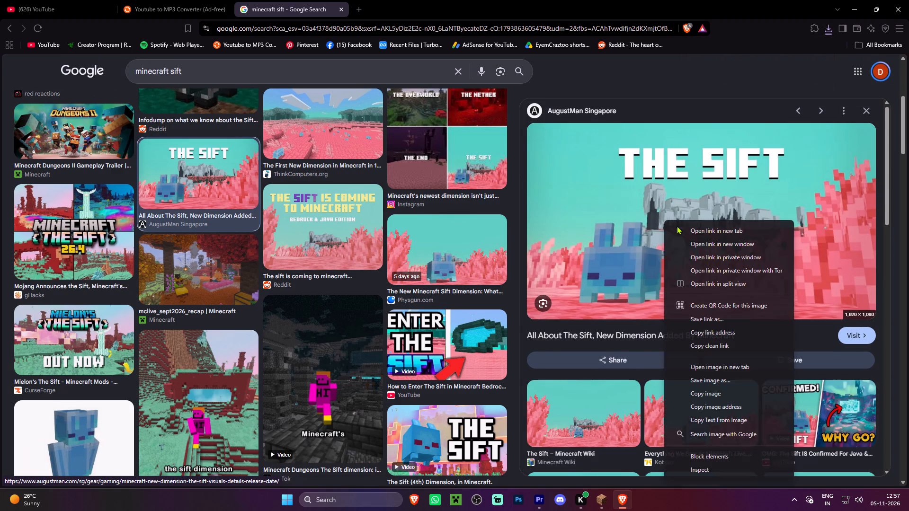
left_click(712, 375)
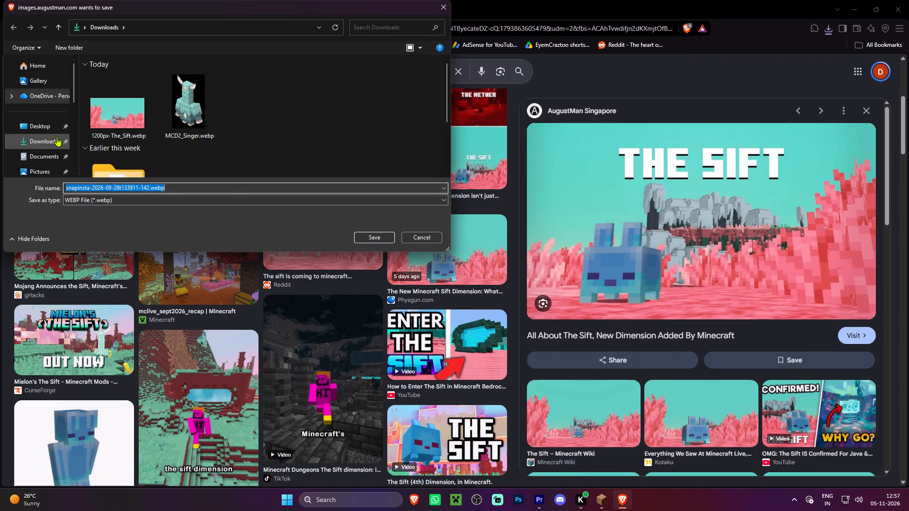
left_click(51, 139)
left_click(365, 240)
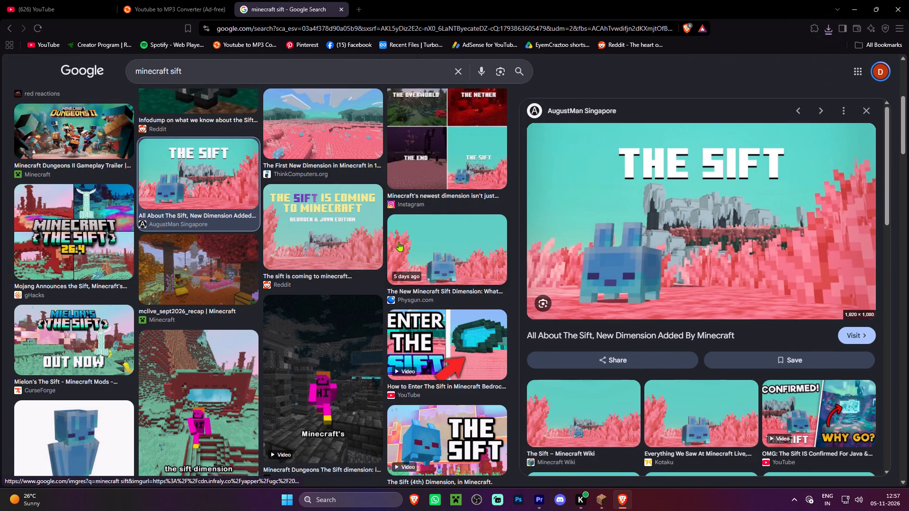
Switch back to Premiere and import Minecraft 2026.10.17 - 13.22.55.07.mp4 from the Game Captures Minecraft folder in Videos.
left_click(197, 0)
left_click(598, 499)
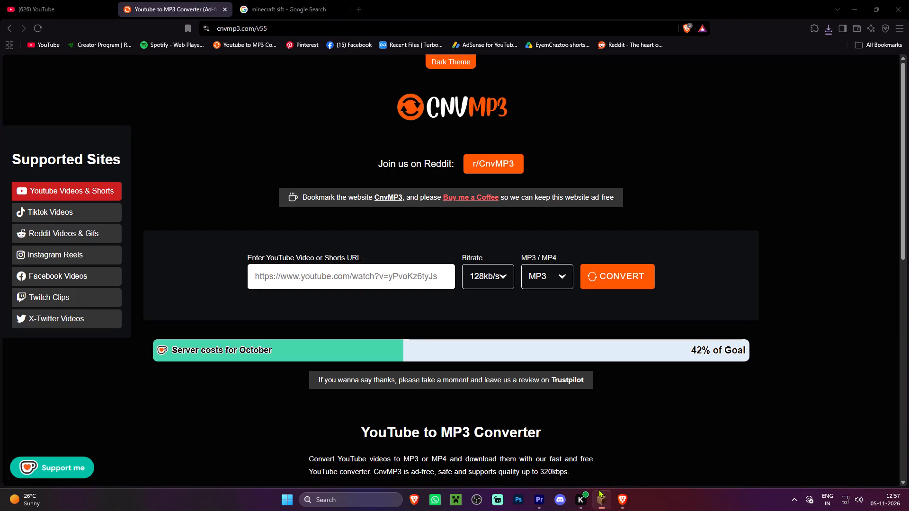
key("alt+Tab")
key("alt+Tab")
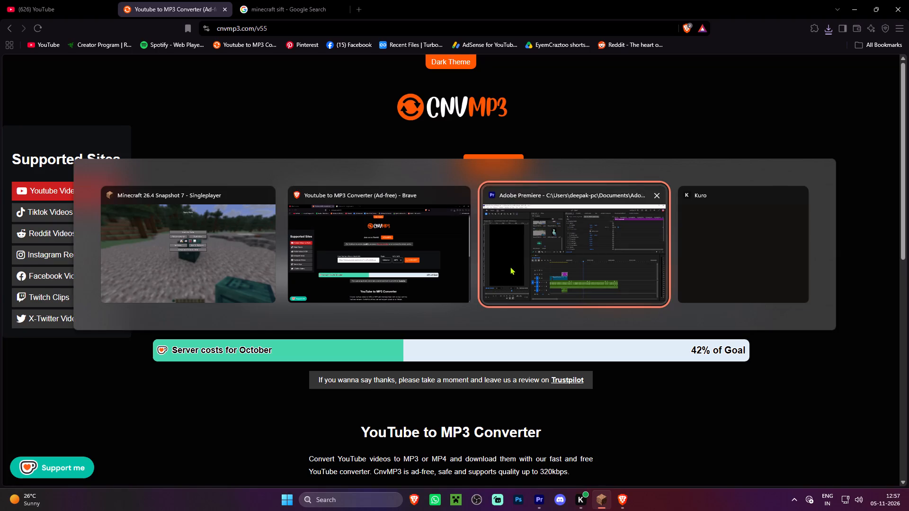
double_click(327, 199)
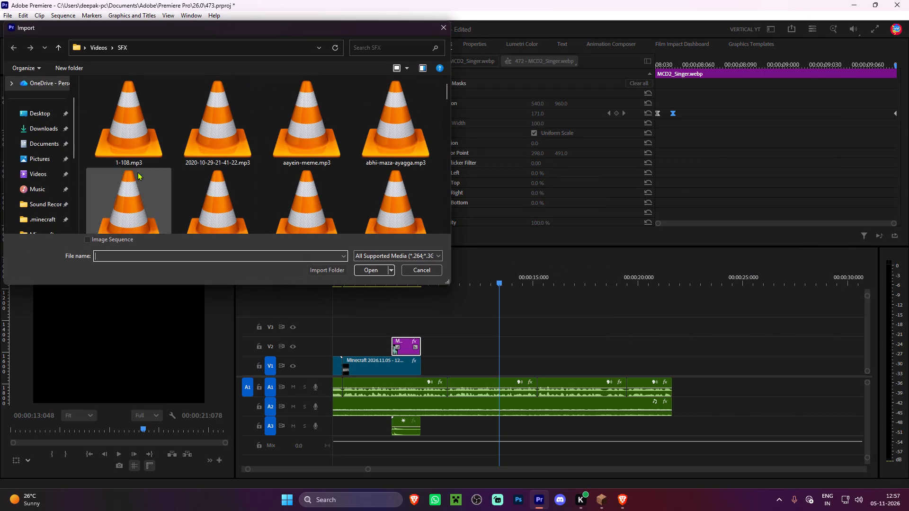
left_click(49, 176)
double_click(328, 105)
double_click(183, 97)
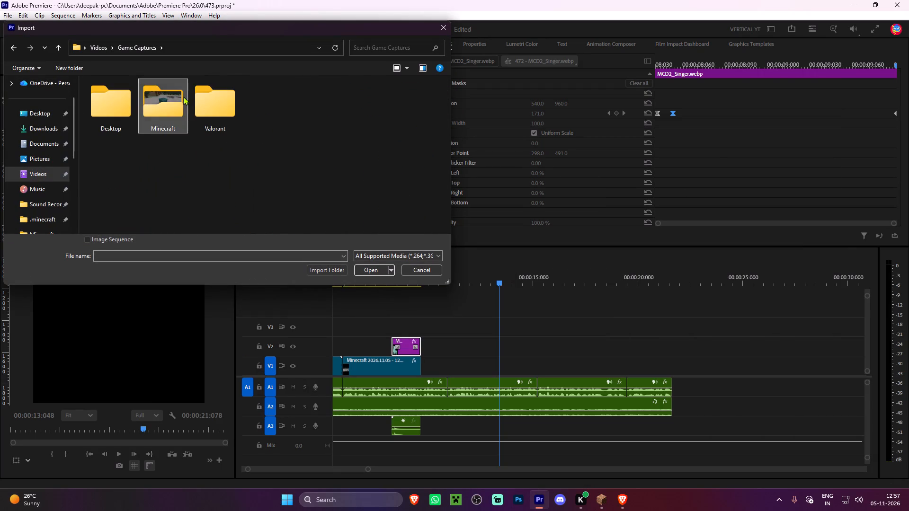
scroll(315, 152, "down", 3)
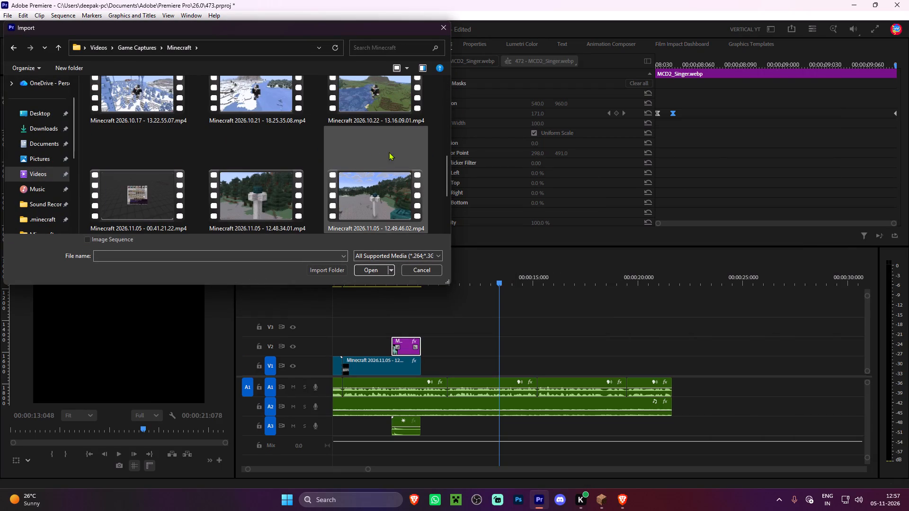
scroll(200, 143, "down", 1)
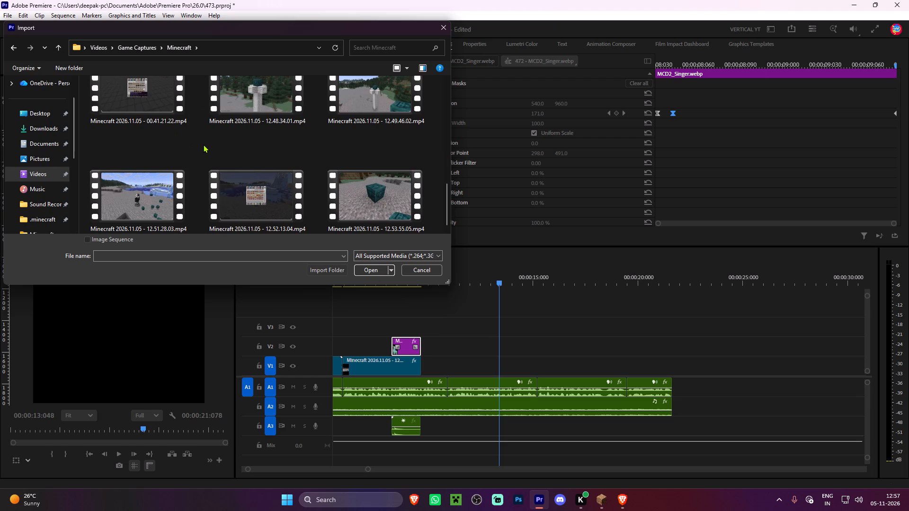
scroll(203, 144, "up", 1)
scroll(382, 147, "up", 1)
scroll(383, 106, "up", 1)
double_click(149, 169)
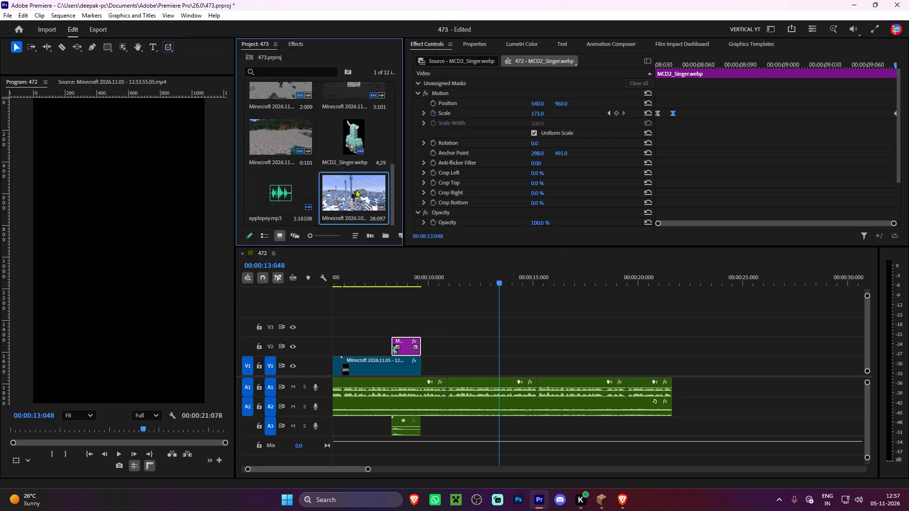
Preview the imported snowy gameplay clip in the Source monitor and mark an In point at about 6 seconds.
double_click(355, 190)
key("space")
left_click_drag(66, 434, 6, 436)
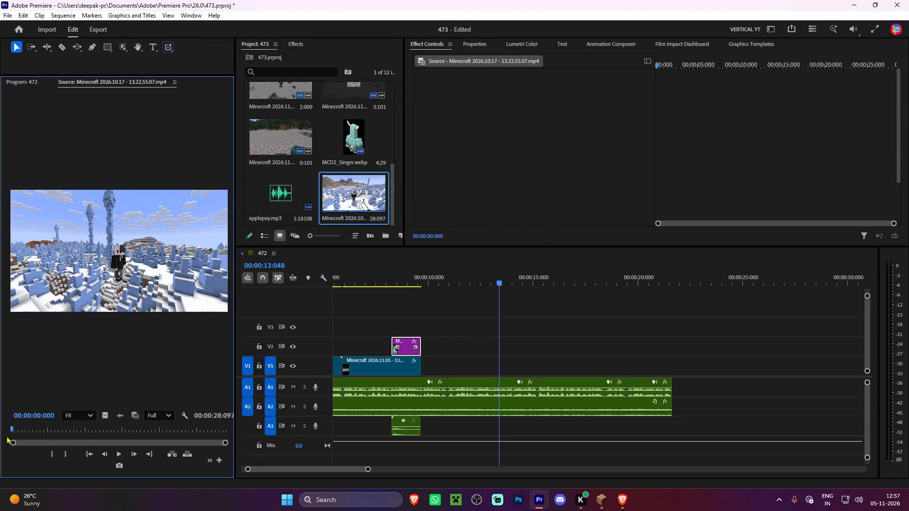
left_click_drag(6, 436, 33, 436)
key("space")
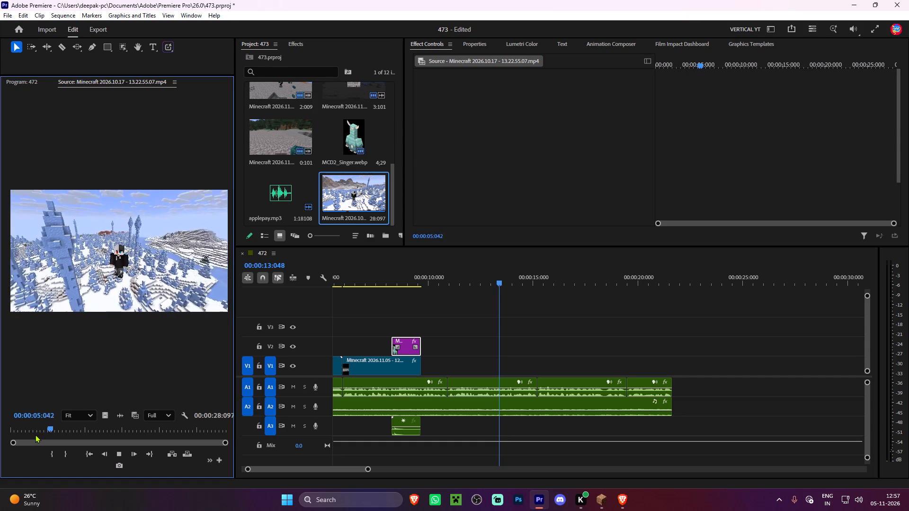
key("space")
type("i")
Preview the snowy gameplay clip in the Source monitor, marking an In point at about 12 seconds and an Out point at about 15 seconds.
key("space")
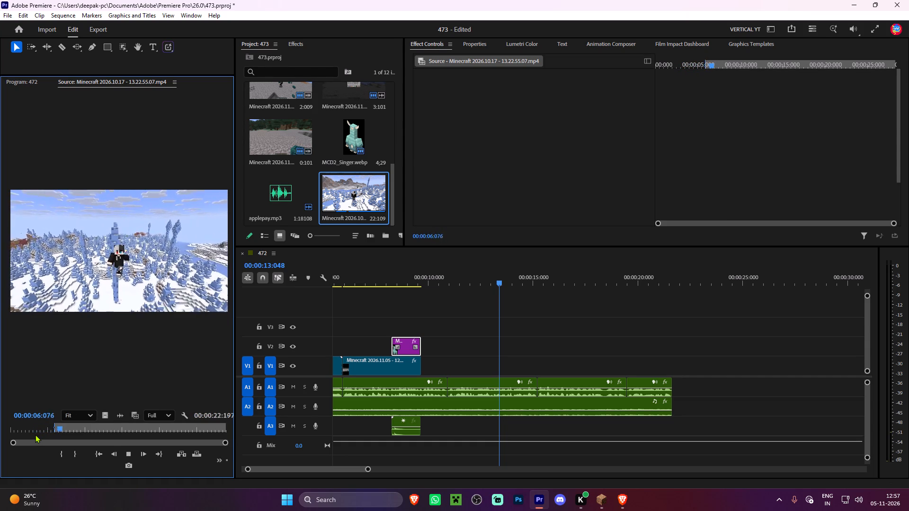
right_click(35, 434)
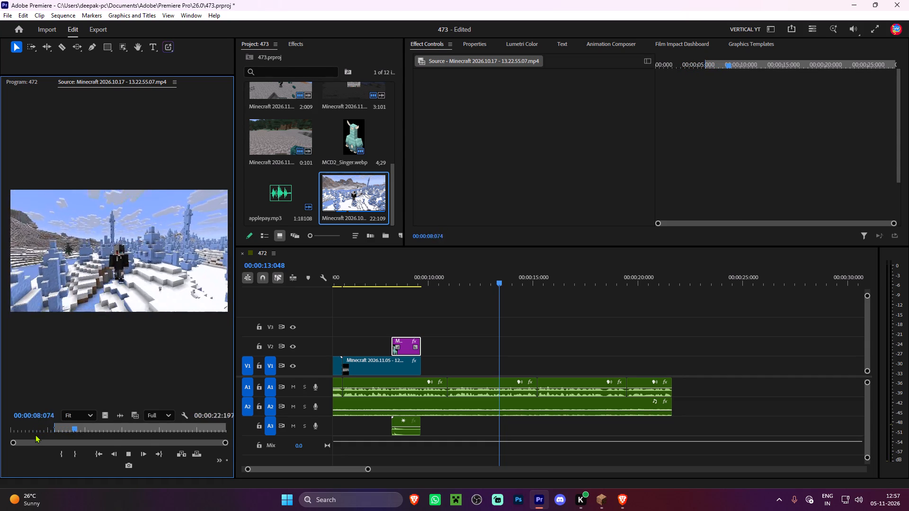
left_click(182, 382)
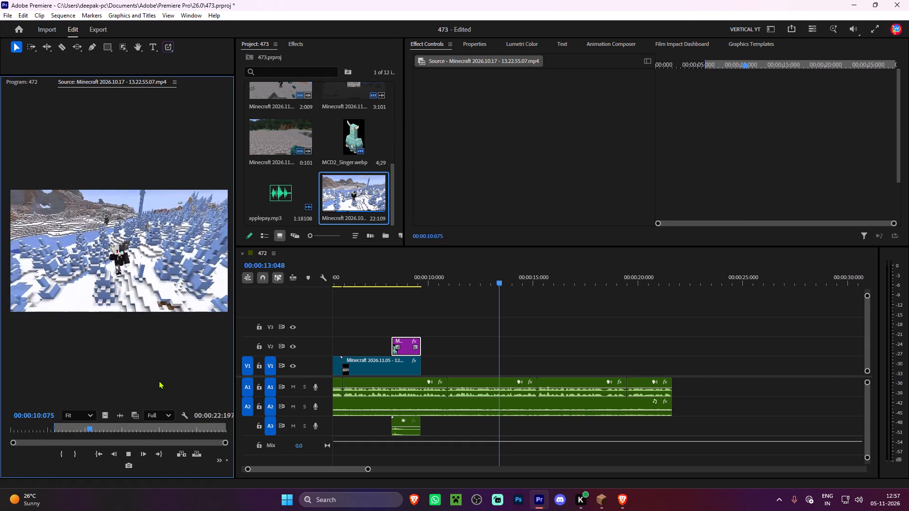
key("i")
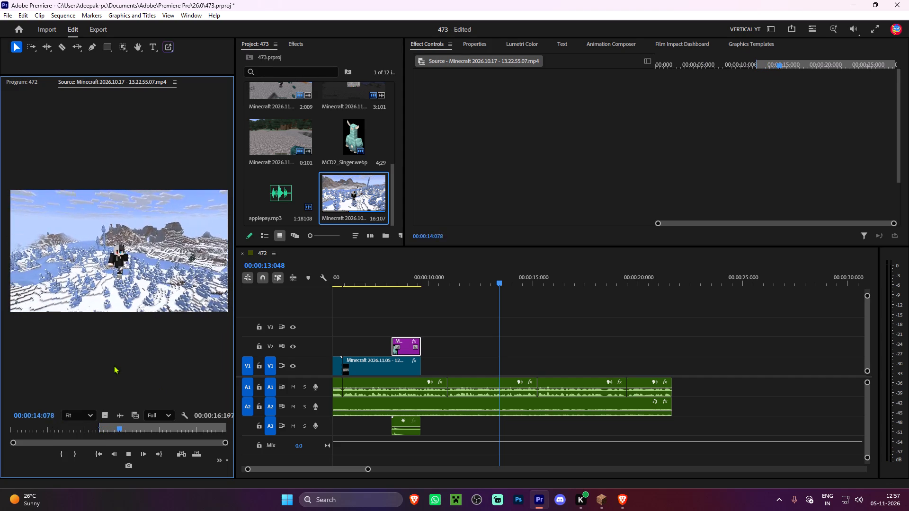
key("space")
type("o")
Place the marked snowy clip on V1 from the voice-over cut at about 10.9 s and extend its end to about 15.2 s.
left_click_drag(105, 419, 234, 353)
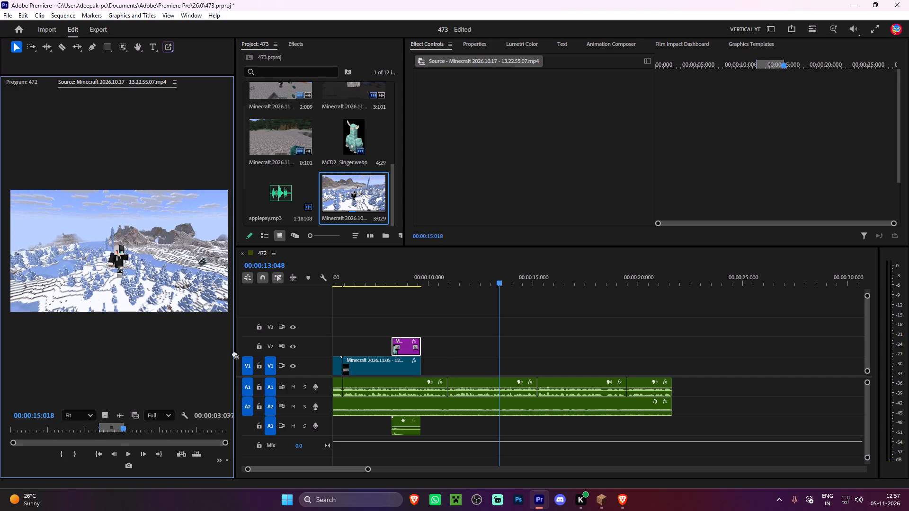
left_click_drag(234, 353, 443, 362)
left_click(444, 272)
key("space")
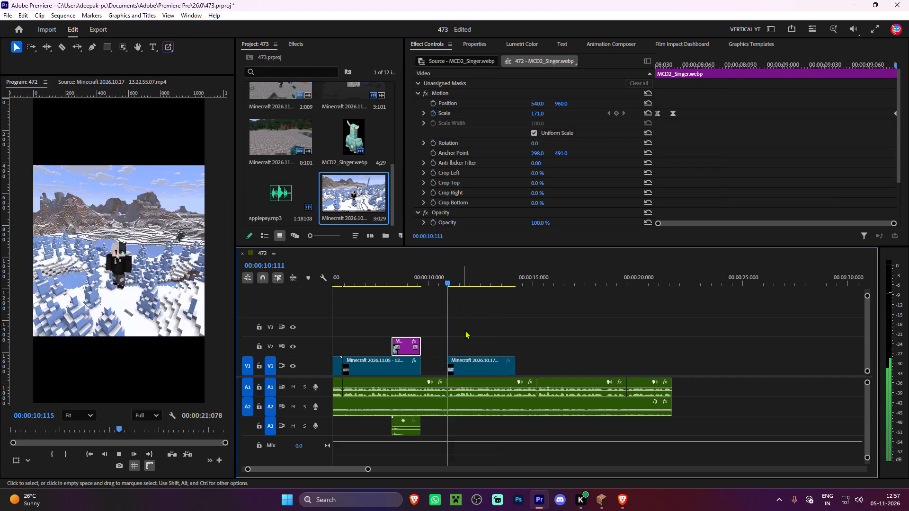
scroll(466, 332, "up", 6, "alt")
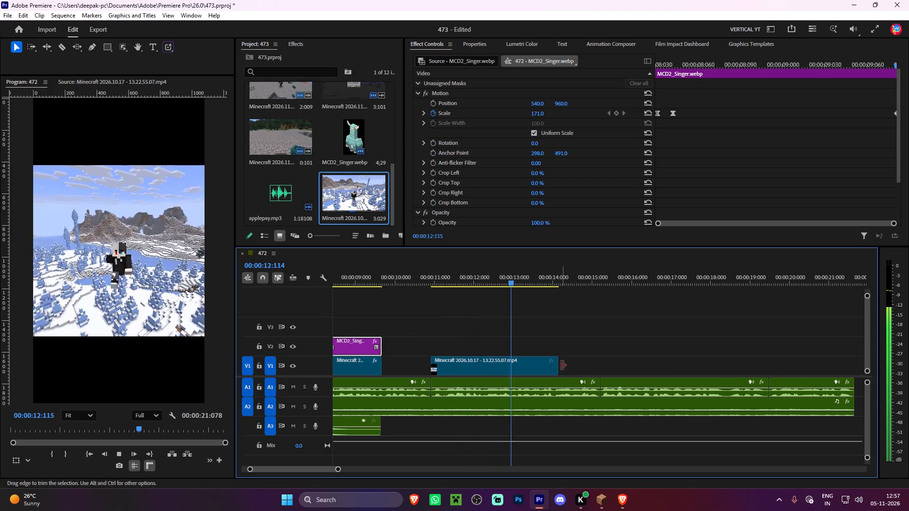
left_click_drag(561, 365, 601, 363)
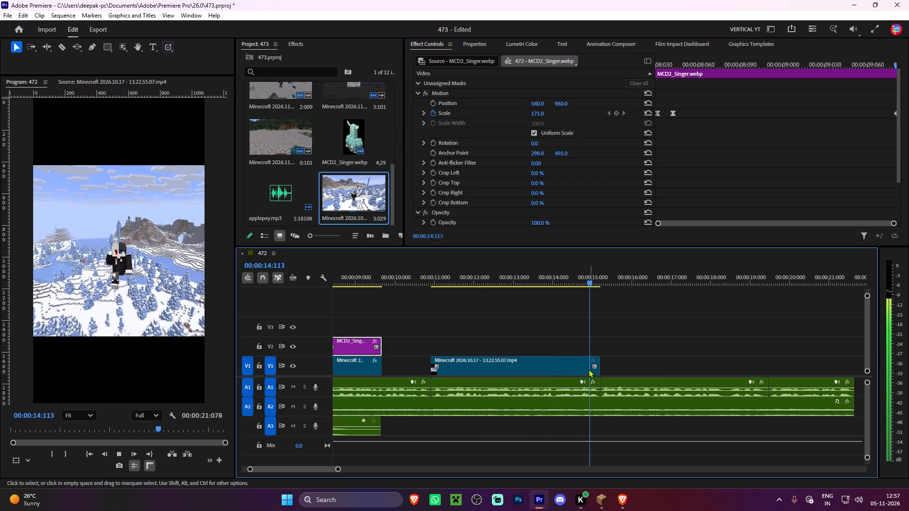
key("space")
Apply the Motion Preset New preset to the snowy clip and play it back to about 12 seconds.
left_click(298, 45)
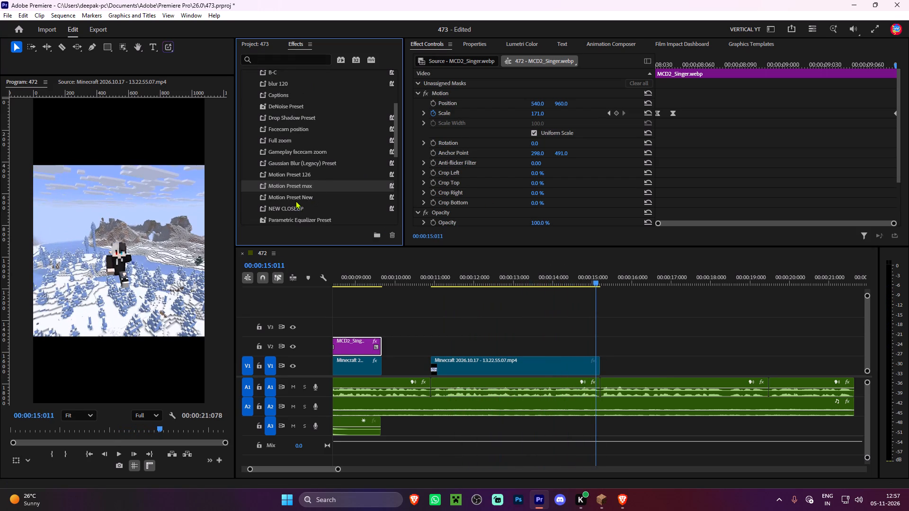
left_click_drag(297, 198, 504, 368)
left_click(421, 275)
key("space")
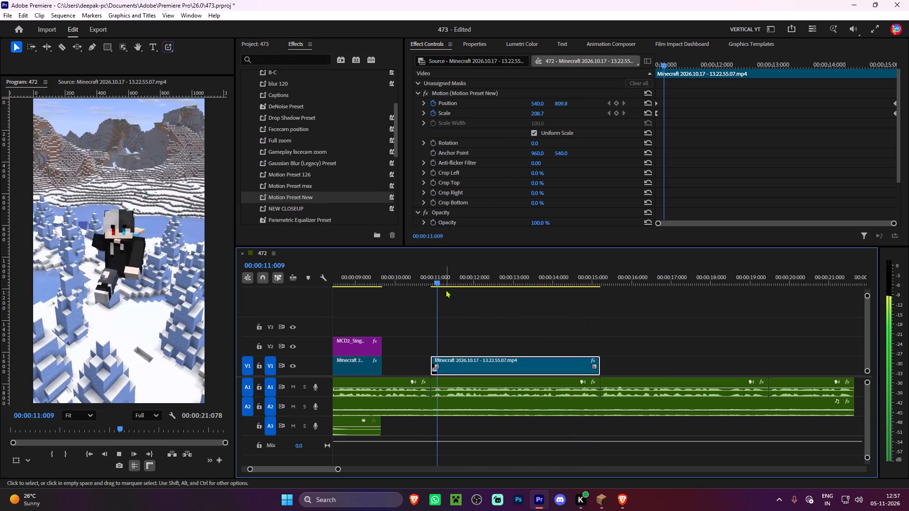
key("space")
Import the THE SIFT image snapinsta-2026-09-28t133911-142.webp from the Downloads folder.
left_click(261, 46)
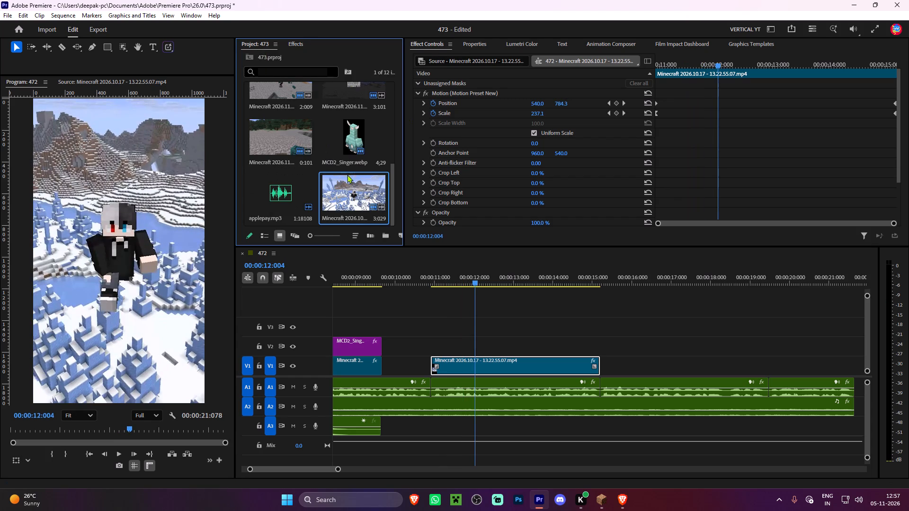
scroll(337, 187, "down", 1)
double_click(317, 221)
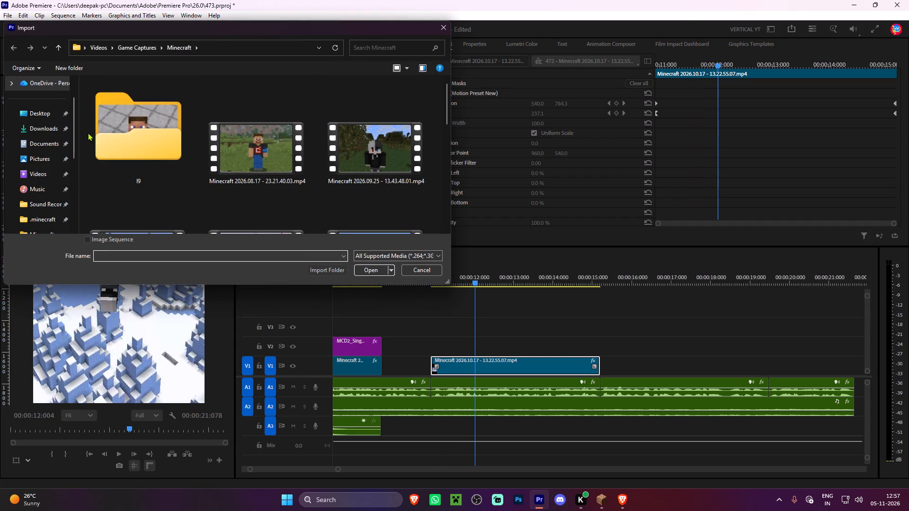
left_click(54, 128)
double_click(112, 135)
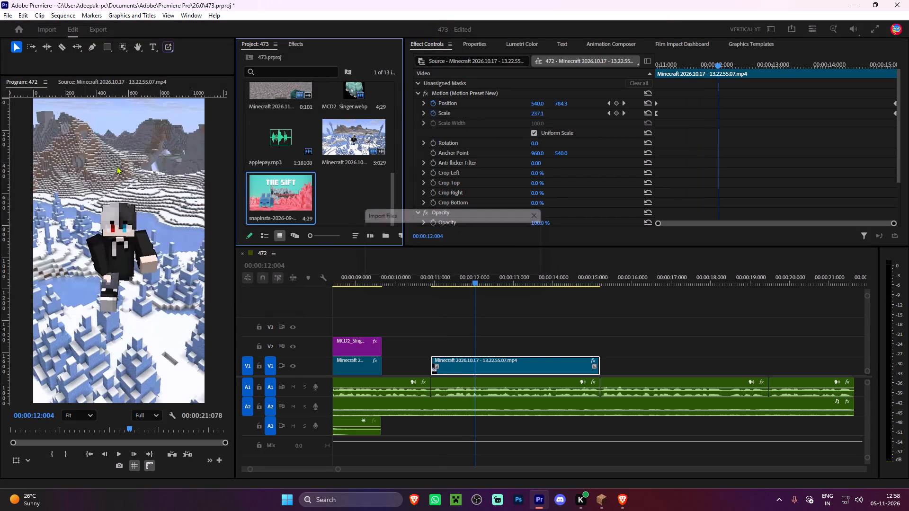
Place the THE SIFT image on V2 at 12:004 and trim its end to match the snowy clip's end.
left_click_drag(284, 193, 474, 346)
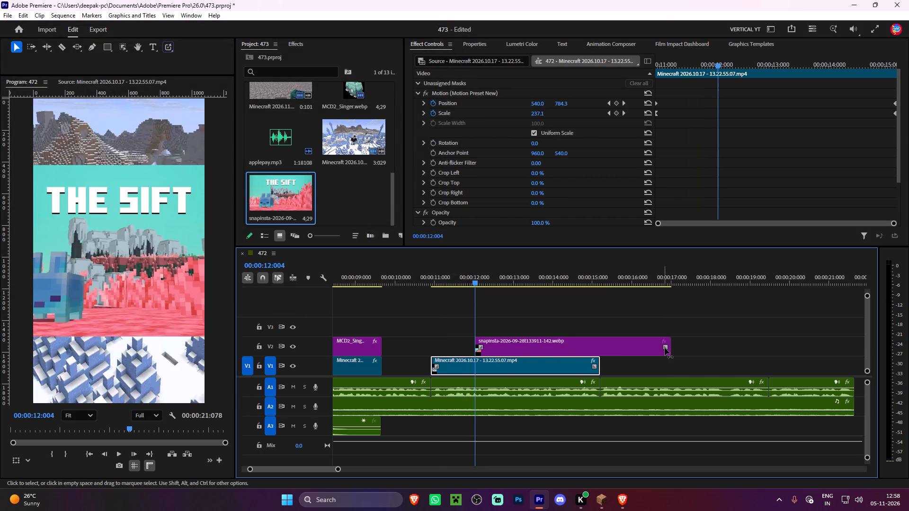
left_click_drag(671, 344, 598, 349)
Set the THE SIFT image's Scale to 48.
left_click(521, 349)
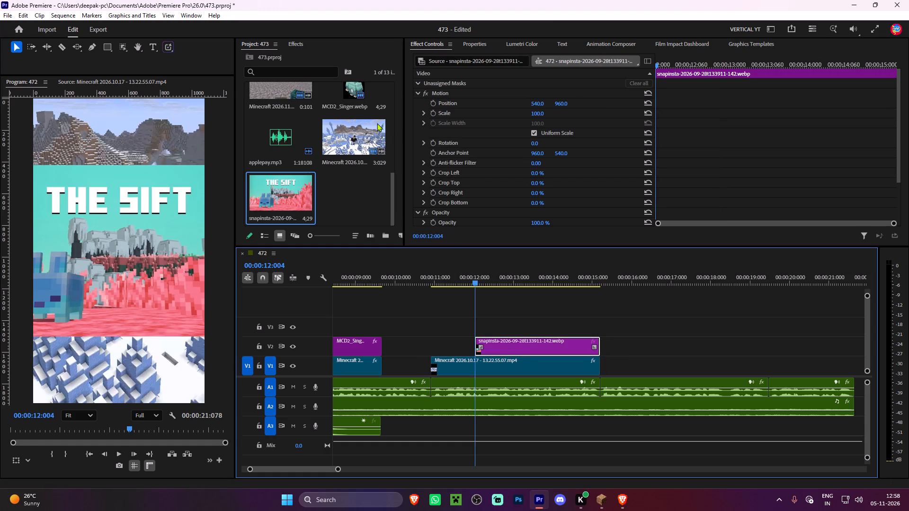
left_click_drag(541, 112, 515, 111)
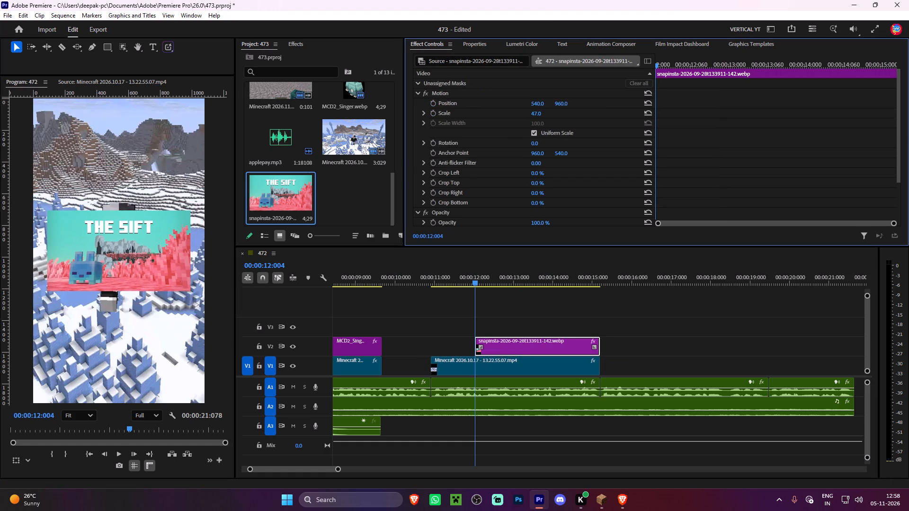
left_click_drag(515, 111, 515, 111)
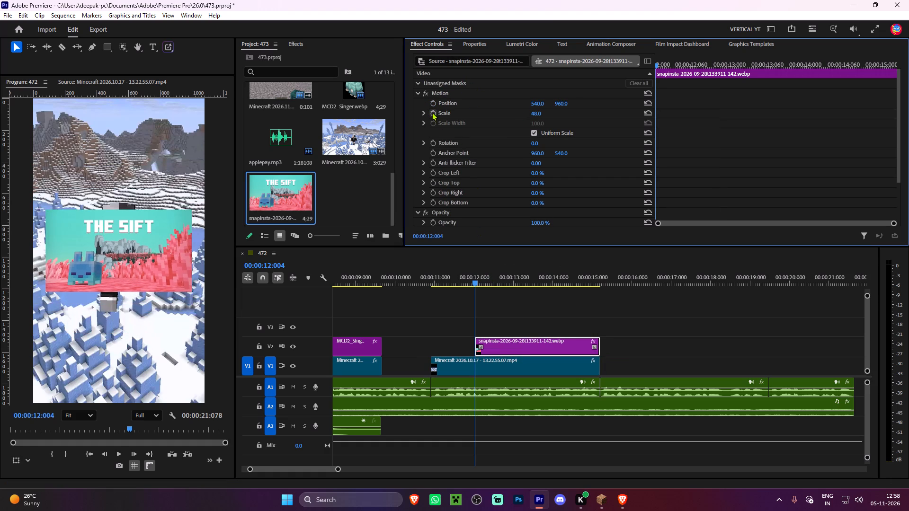
Keyframe the THE SIFT image's Scale from 0 at 12:004 to 48 at 12:032.
left_click(432, 112)
left_click(539, 109)
left_click_drag(536, 110, 420, 115)
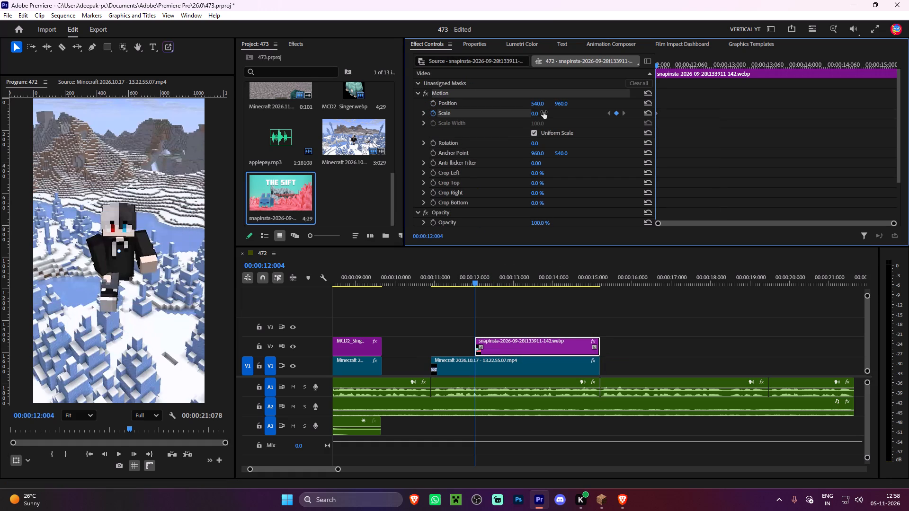
key("space")
key("space")
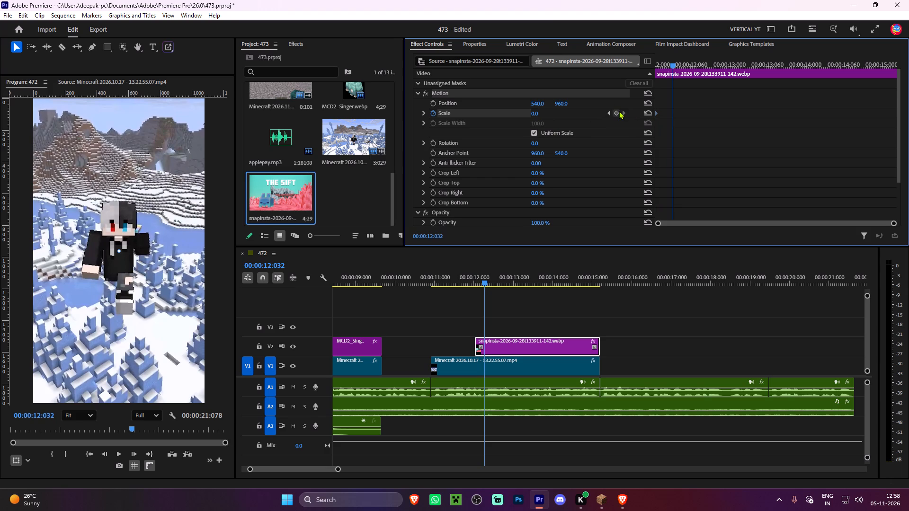
left_click(619, 111)
left_click(644, 114)
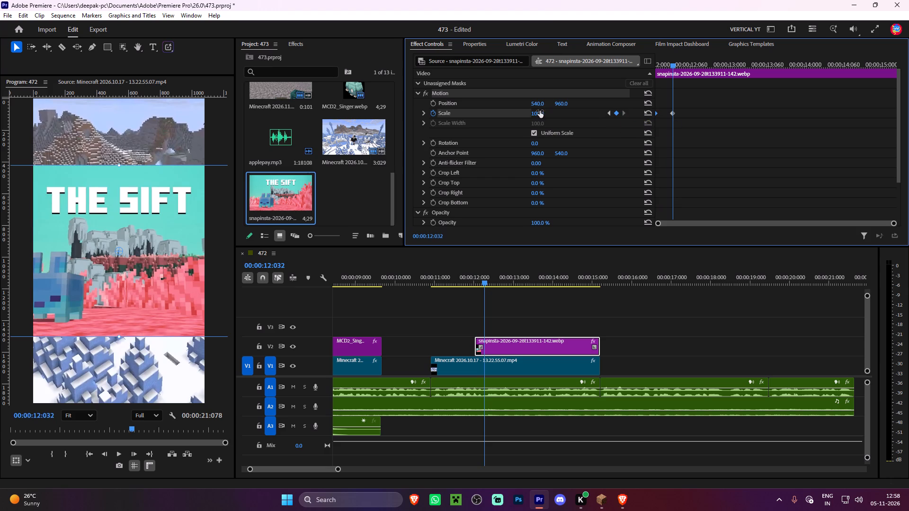
left_click_drag(536, 114, 511, 115)
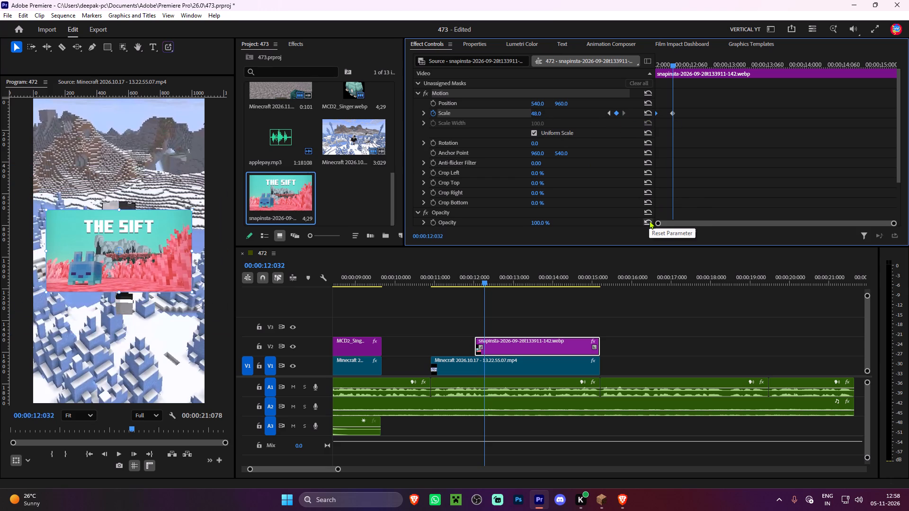
Apply Ease In to both Scale keyframes of the THE SIFT image and play back the pop-in animation.
left_click_drag(703, 99, 698, 101)
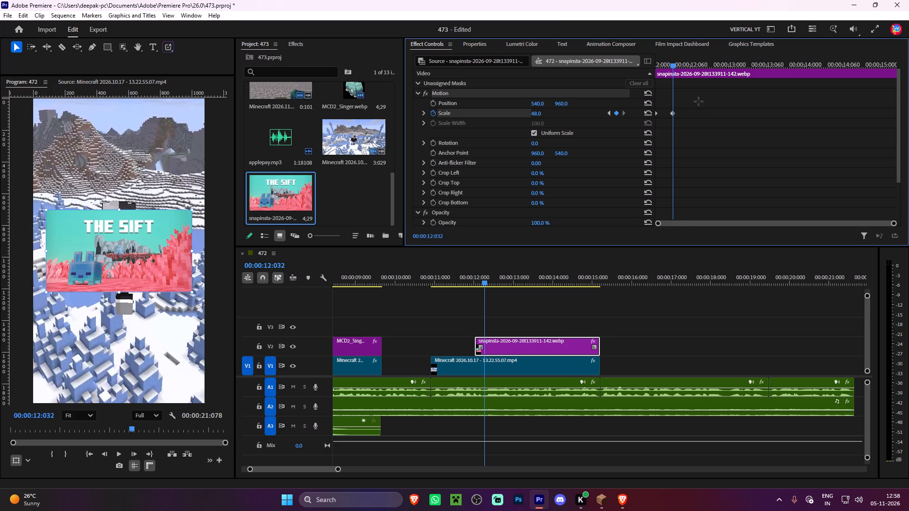
left_click_drag(698, 101, 644, 125)
right_click(671, 112)
left_click(704, 232)
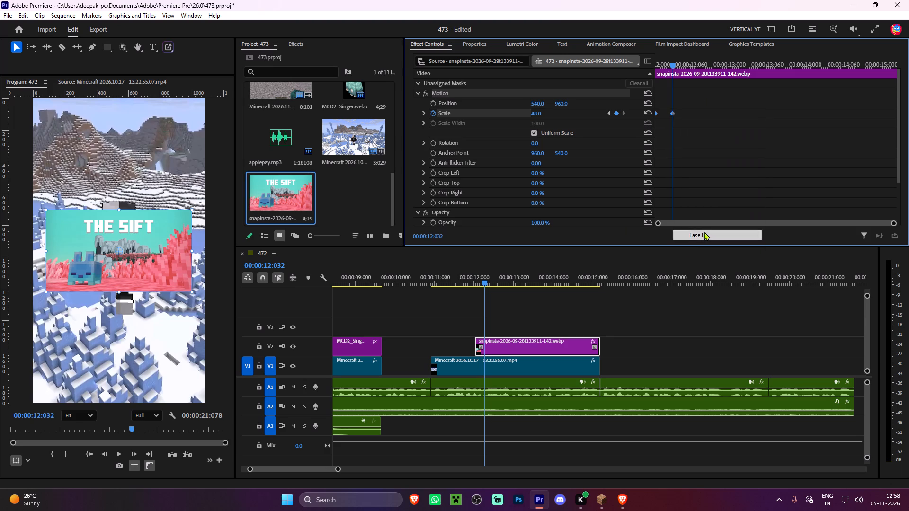
left_click(464, 275)
left_click(504, 286)
key("space")
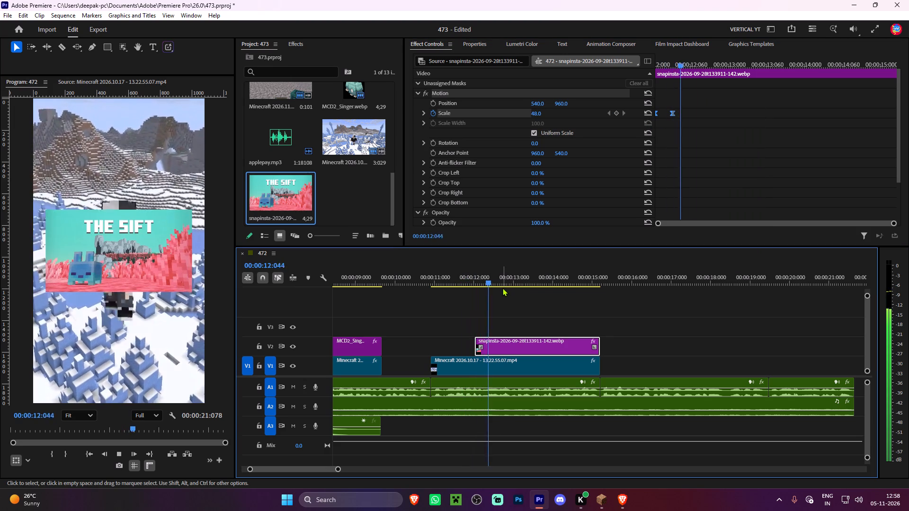
key("space")
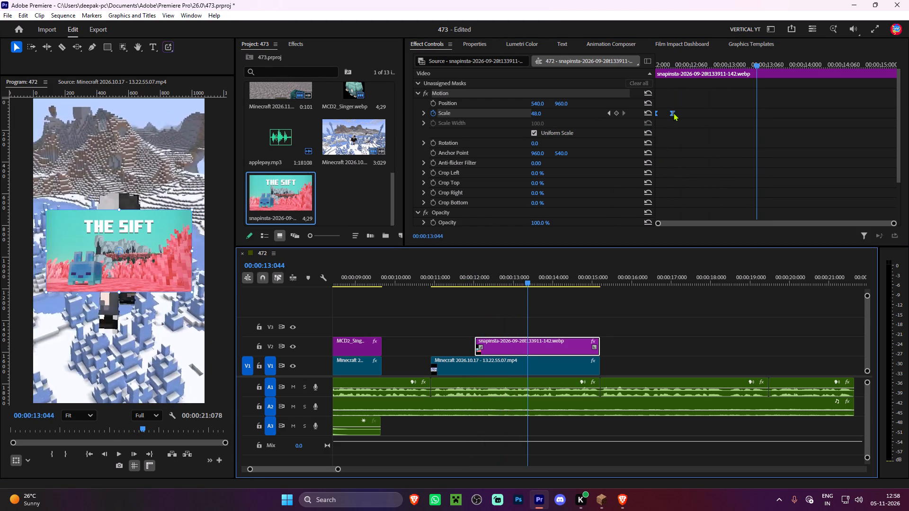
Shift the image's second Scale keyframe slightly earlier to shorten the pop-in animation.
left_click(673, 113)
left_click(686, 138)
left_click(673, 115)
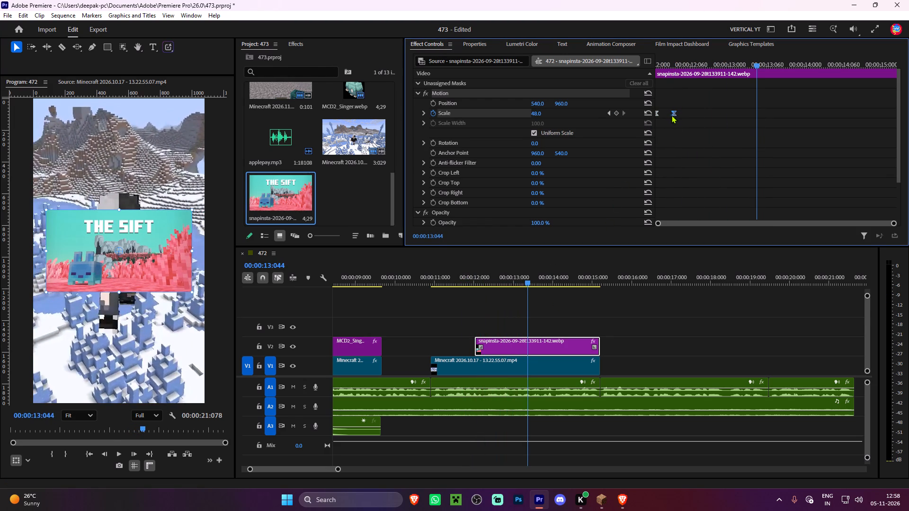
Place the applepay.mp3 sound effect on A3 at the THE SIFT image's start, 12:004, and play the section back.
left_click_drag(488, 284, 479, 284, "shift")
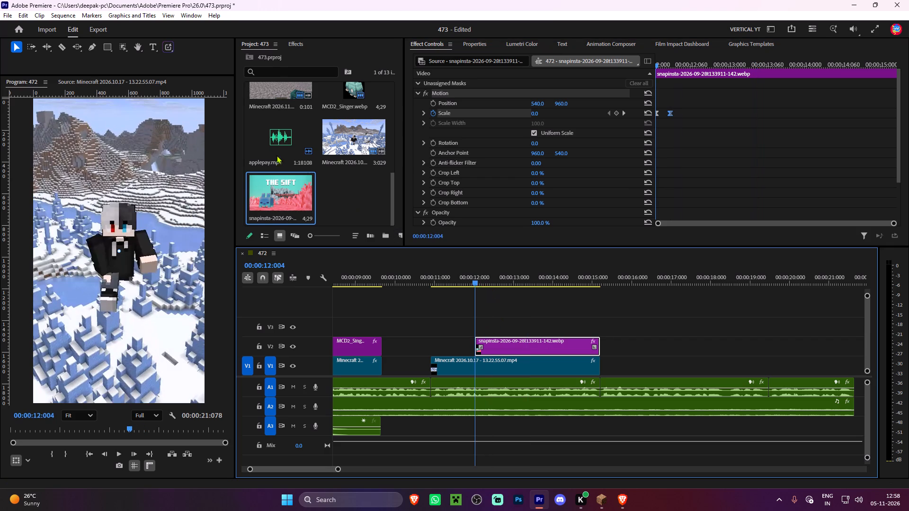
left_click_drag(267, 144, 475, 423)
left_click(465, 278)
key("space")
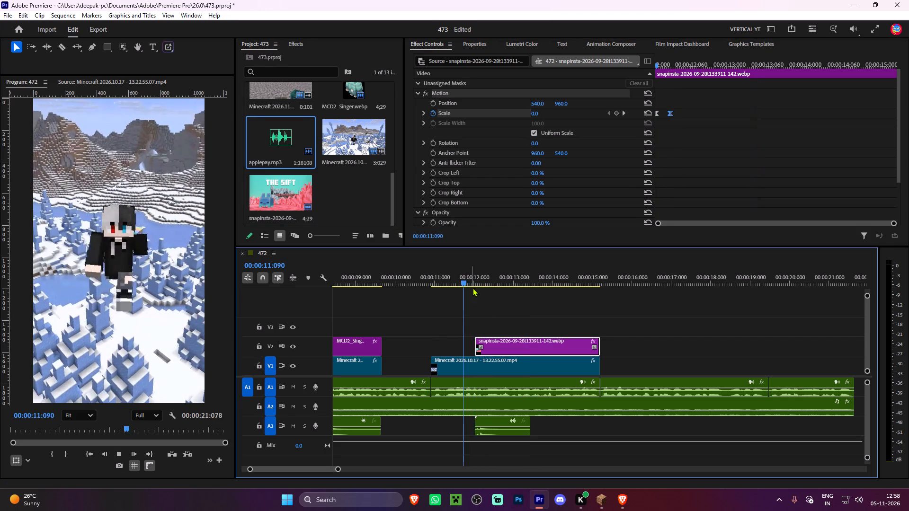
key("space")
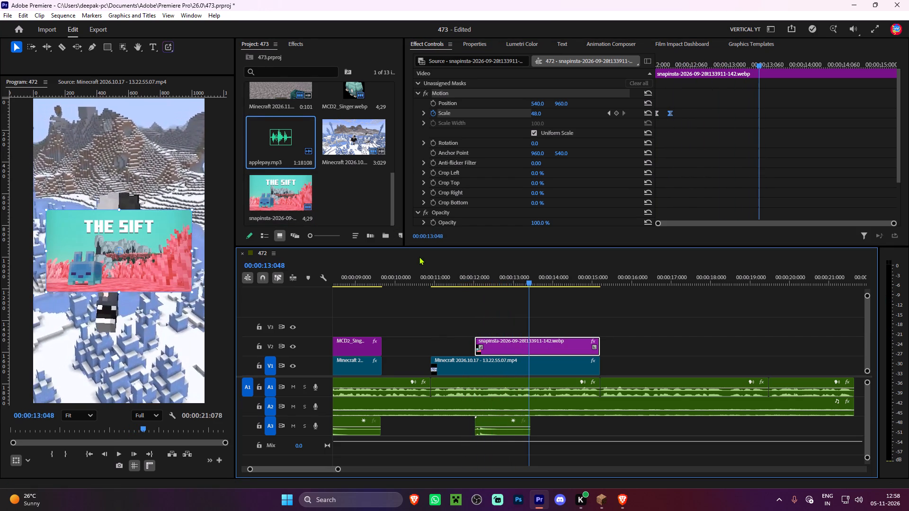
key("space")
key("space")
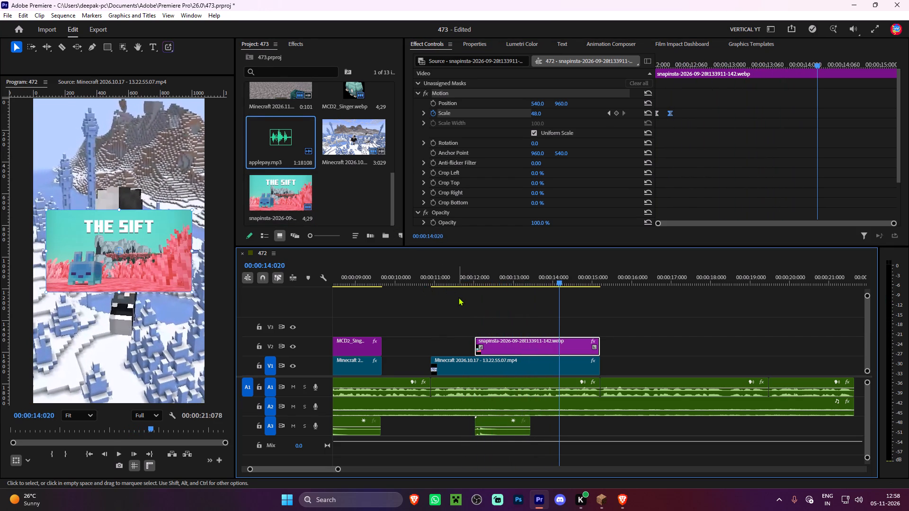
Add Position and Scale keyframes to the THE SIFT image at 14:001.
left_click(554, 275)
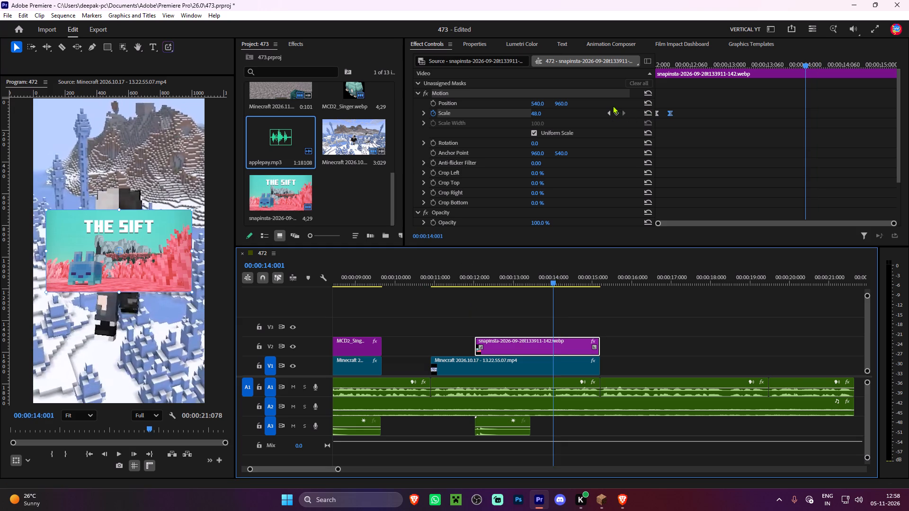
left_click(433, 101)
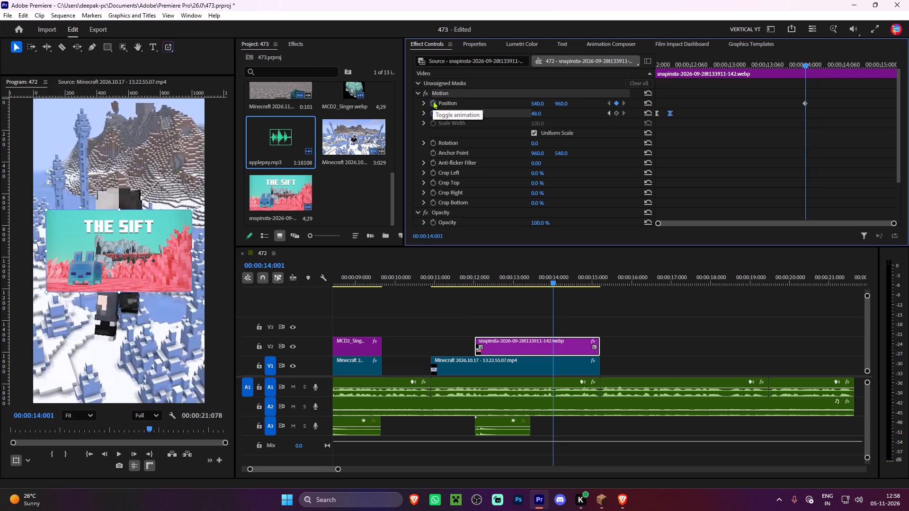
left_click(615, 113)
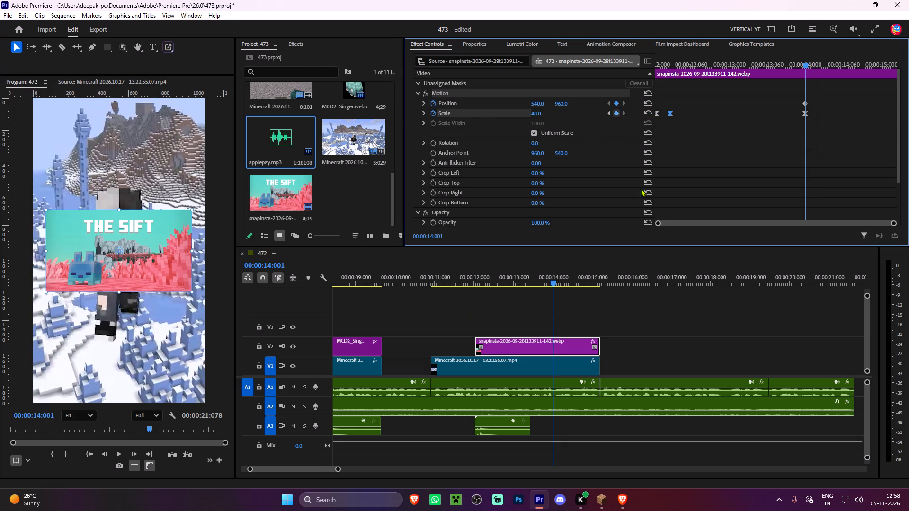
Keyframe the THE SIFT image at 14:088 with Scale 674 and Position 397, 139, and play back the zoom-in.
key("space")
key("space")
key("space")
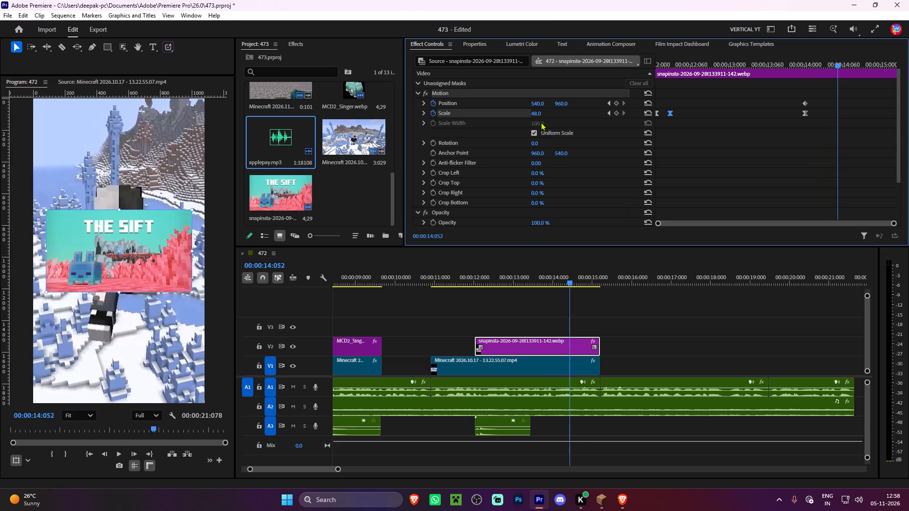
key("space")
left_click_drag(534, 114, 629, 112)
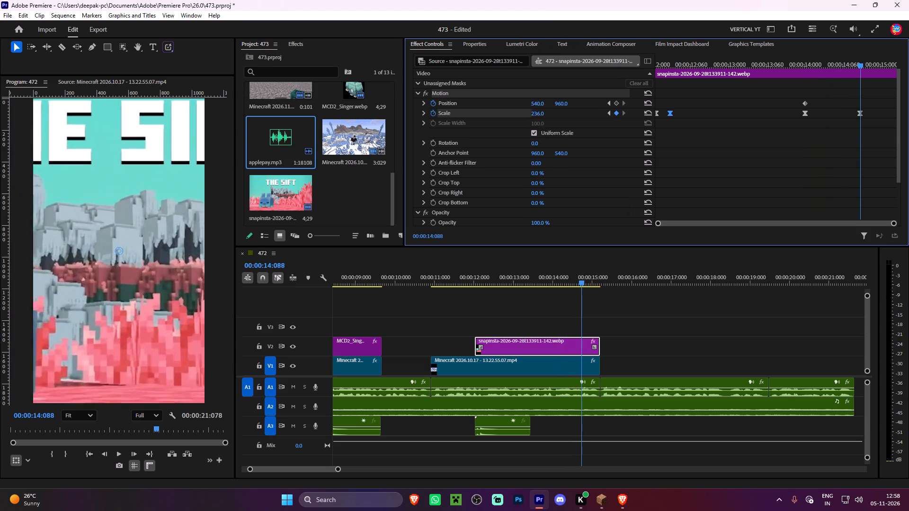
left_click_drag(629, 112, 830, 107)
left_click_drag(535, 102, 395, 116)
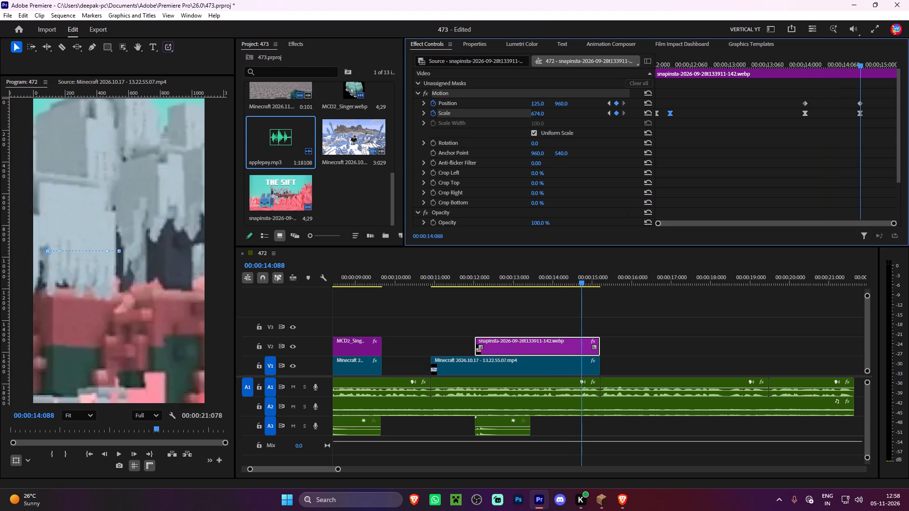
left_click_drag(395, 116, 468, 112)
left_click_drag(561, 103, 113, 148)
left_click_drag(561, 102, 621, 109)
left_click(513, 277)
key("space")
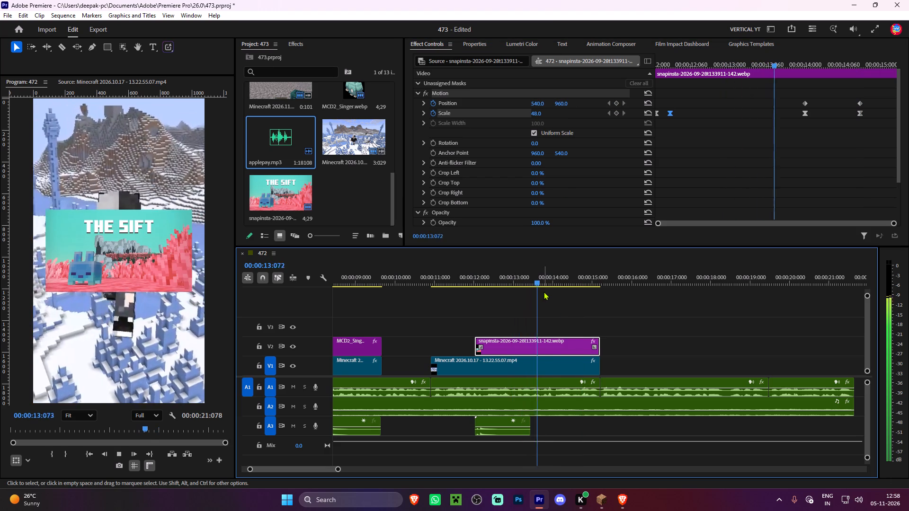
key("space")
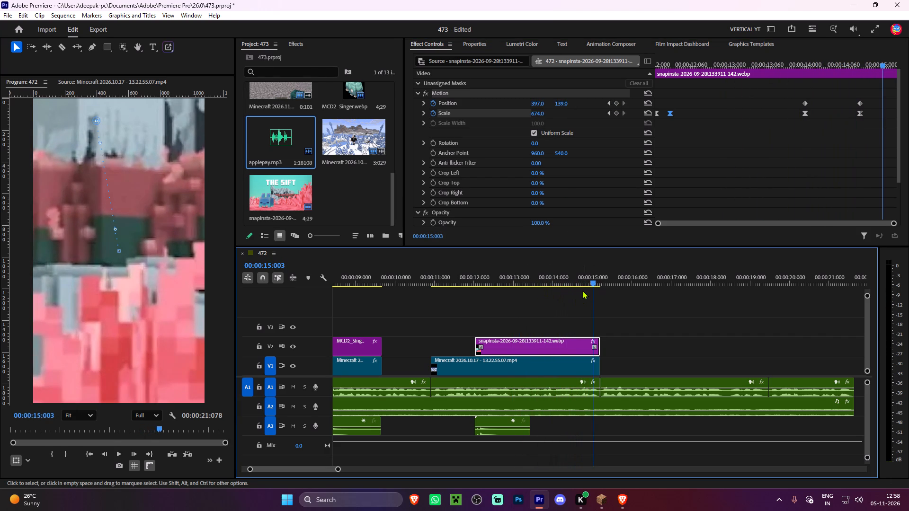
Add a Position keyframe to the THE SIFT image at 12:028 and review the zoom-in again.
left_click(680, 62, "shift")
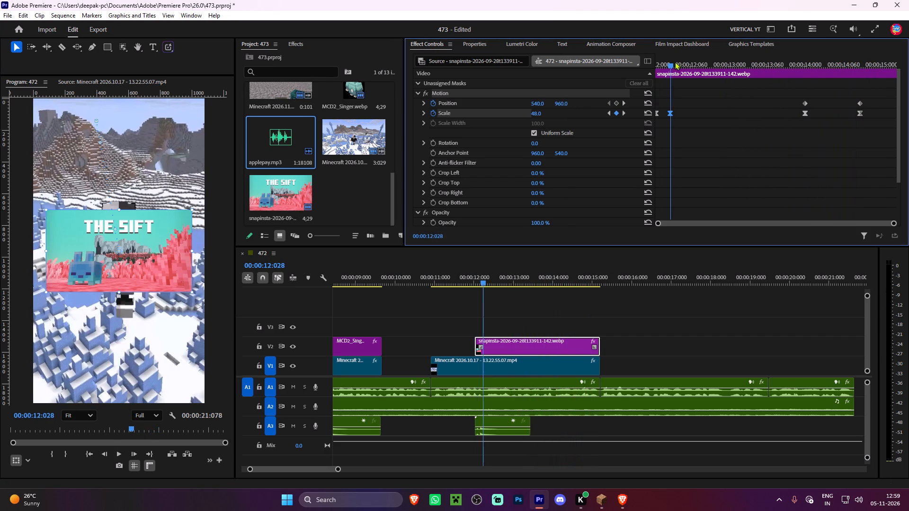
left_click(615, 102)
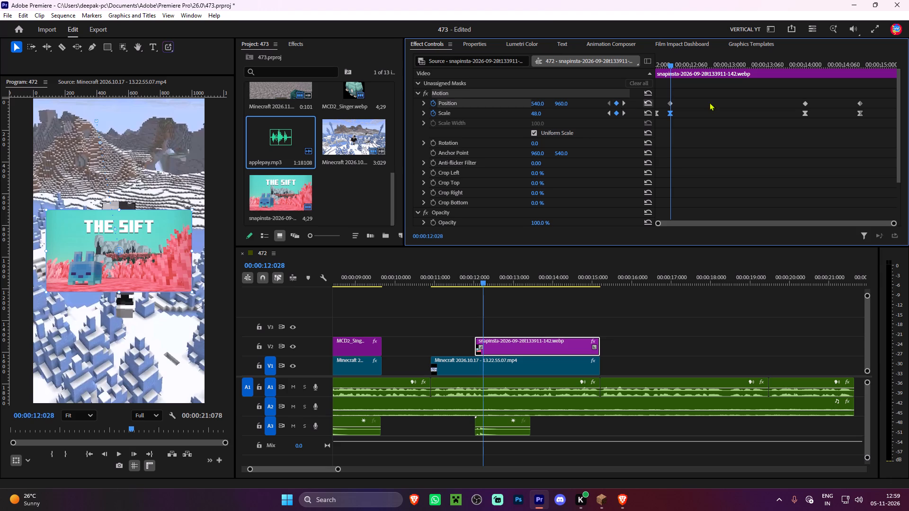
left_click(800, 64)
key("space")
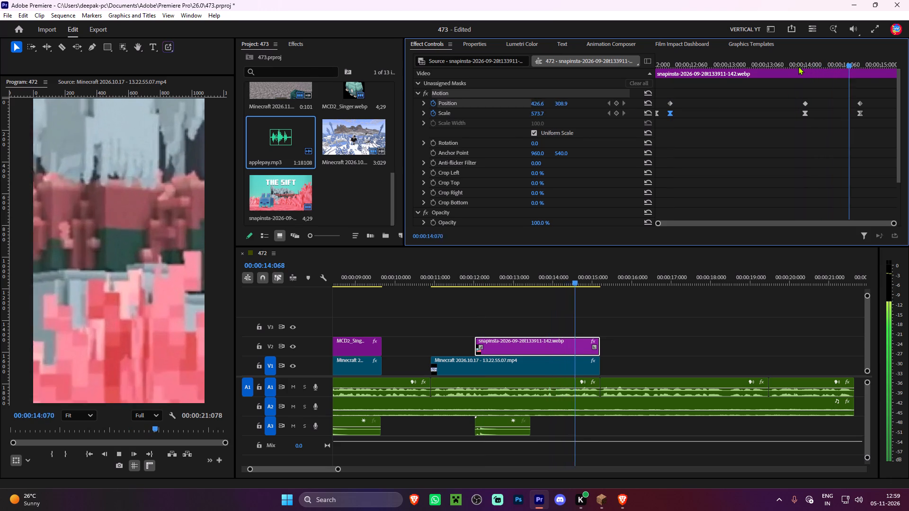
key("space")
left_click_drag(837, 58, 832, 61)
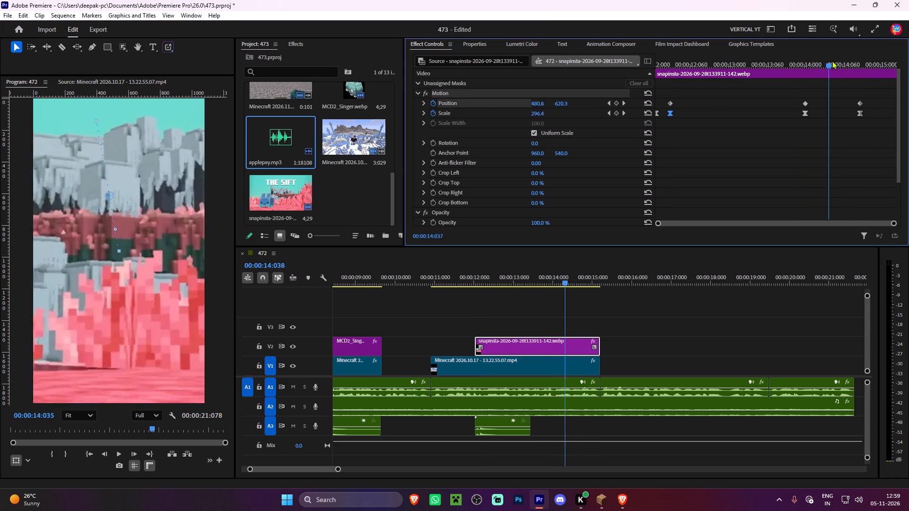
left_click_drag(832, 61, 866, 59)
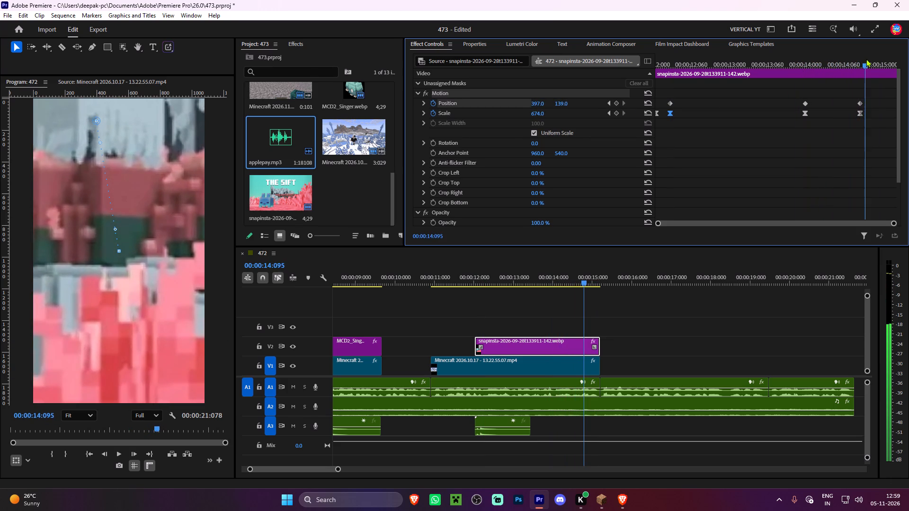
left_click_drag(866, 59, 803, 60)
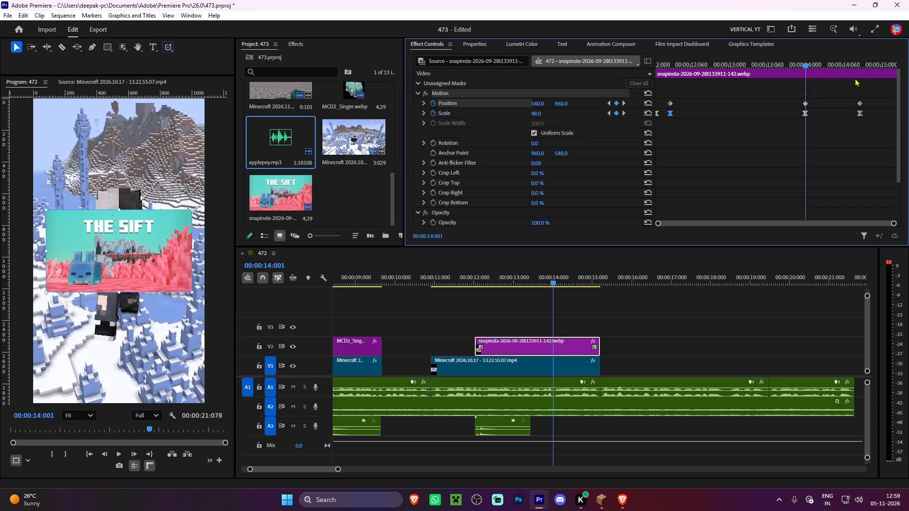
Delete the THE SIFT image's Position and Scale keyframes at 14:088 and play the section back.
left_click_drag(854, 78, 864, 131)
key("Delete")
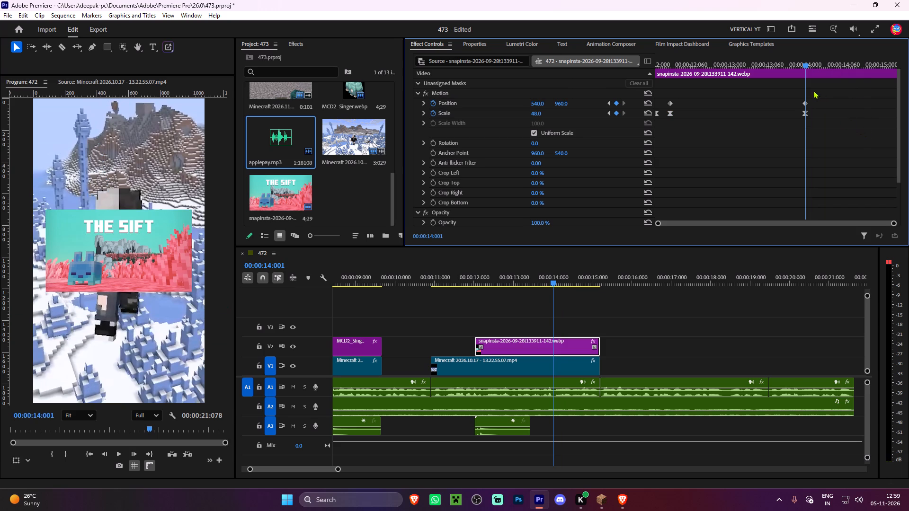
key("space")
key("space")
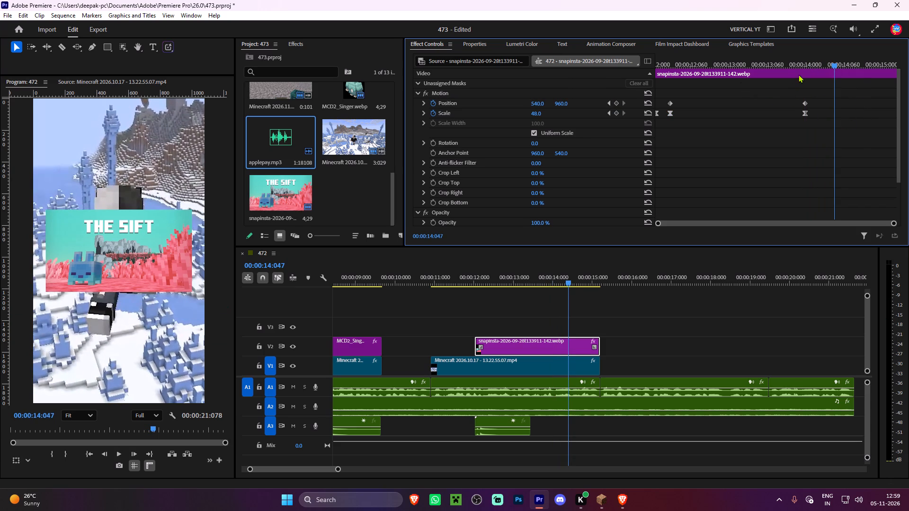
Import the red arrow image kindpng_95943.png and place it on V3 at 14:001, trimmed to about 0:046 long.
left_click(806, 62, "shift")
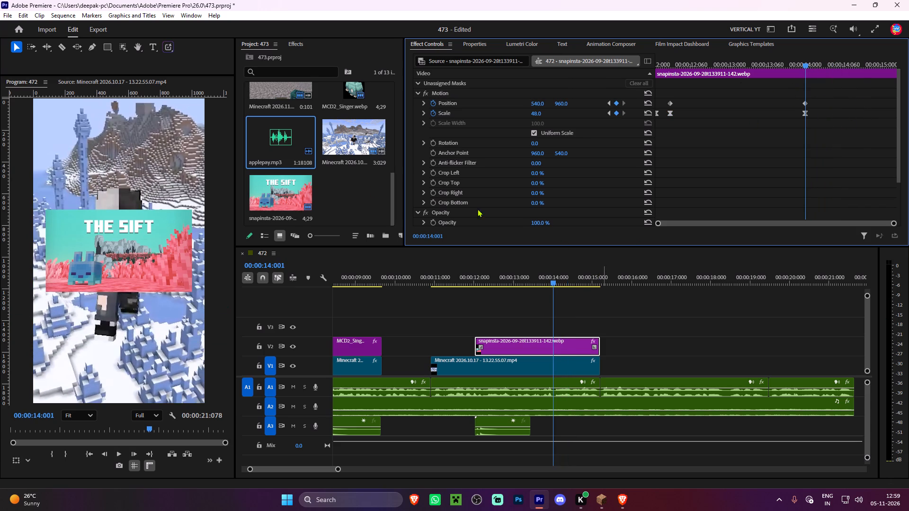
double_click(340, 187)
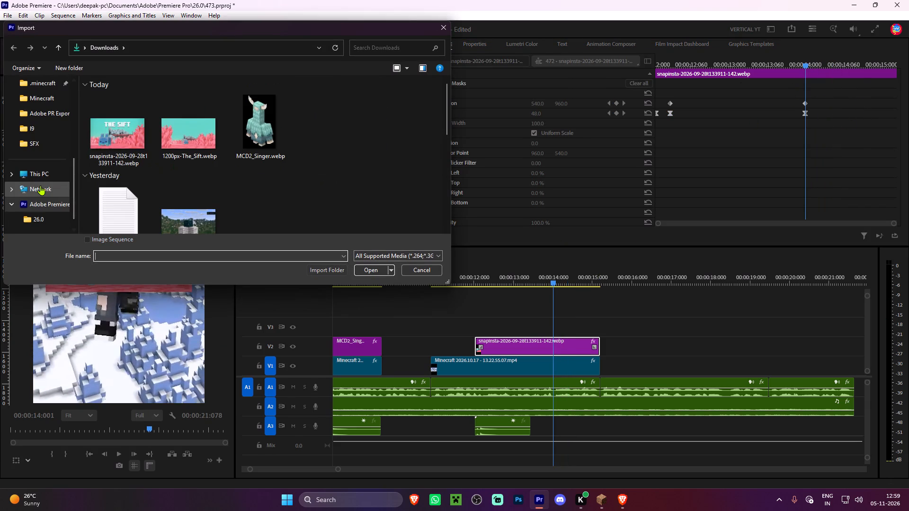
scroll(40, 185, "up", 1)
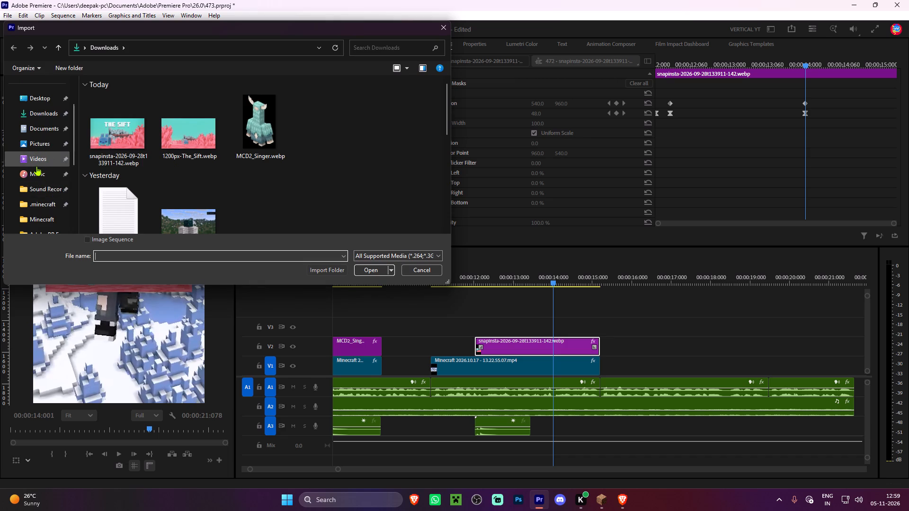
scroll(232, 130, "down", 5)
double_click(179, 173)
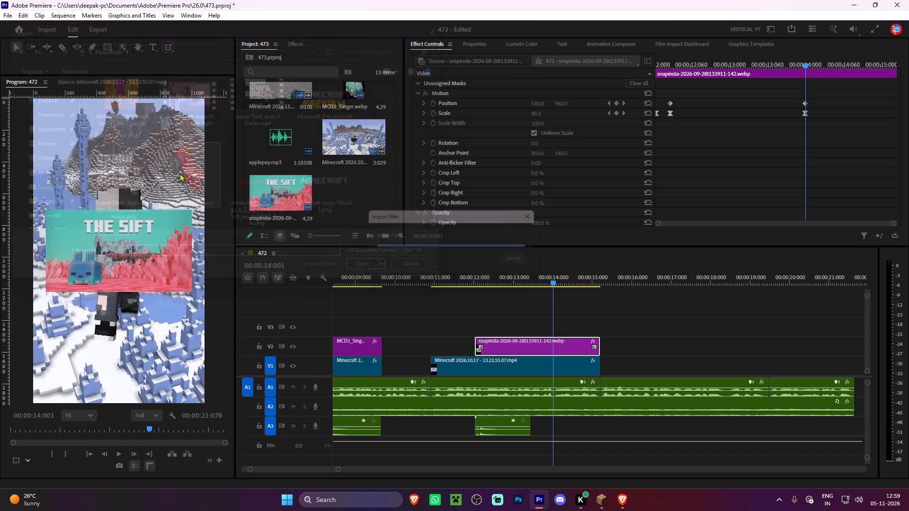
left_click_drag(356, 204, 554, 328)
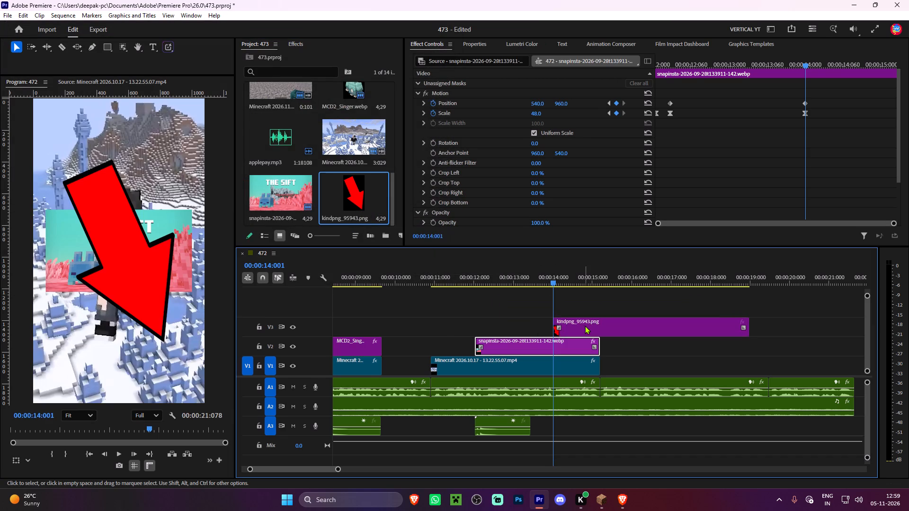
left_click(585, 326)
left_click_drag(754, 327, 573, 323)
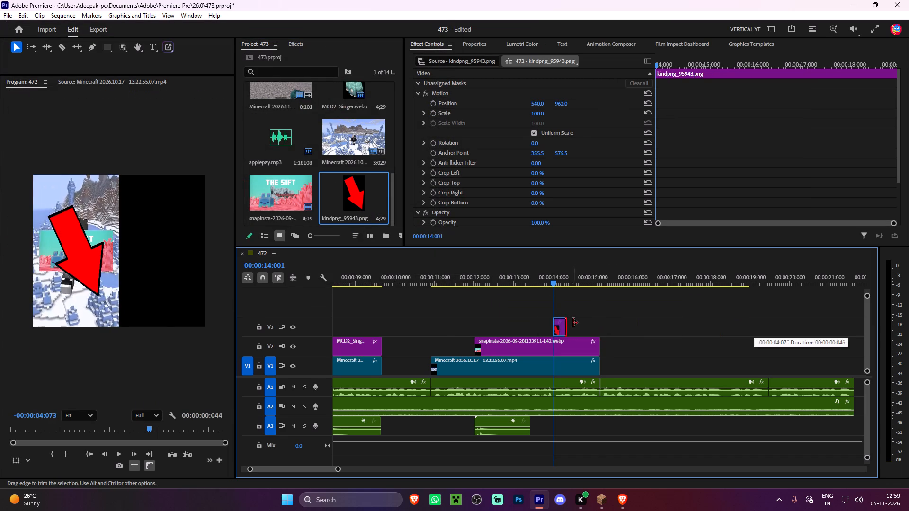
left_click_drag(573, 323, 574, 323)
Scale the red arrow to about 15.8, rotate it about 141° and position it near 656, 1073, pointing at the blue creature.
scroll(579, 326, "up", 6, "alt")
double_click(124, 258)
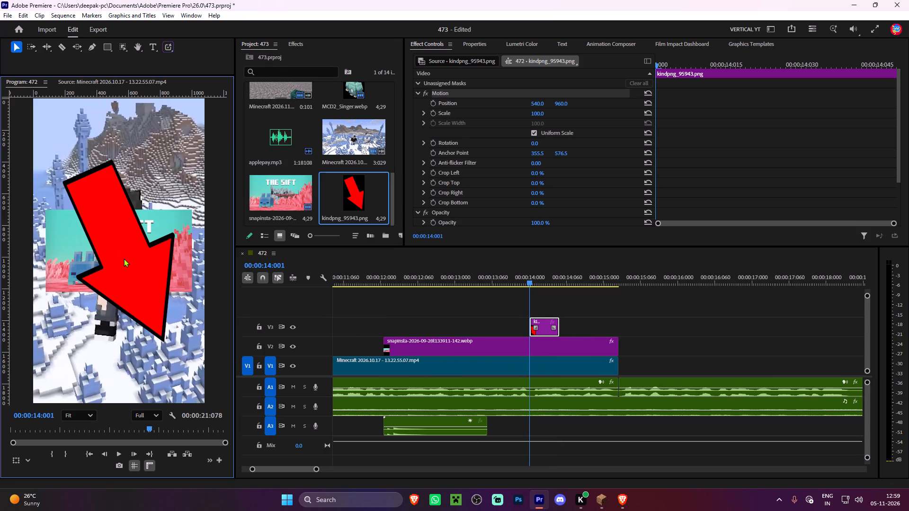
left_click_drag(175, 344, 99, 267)
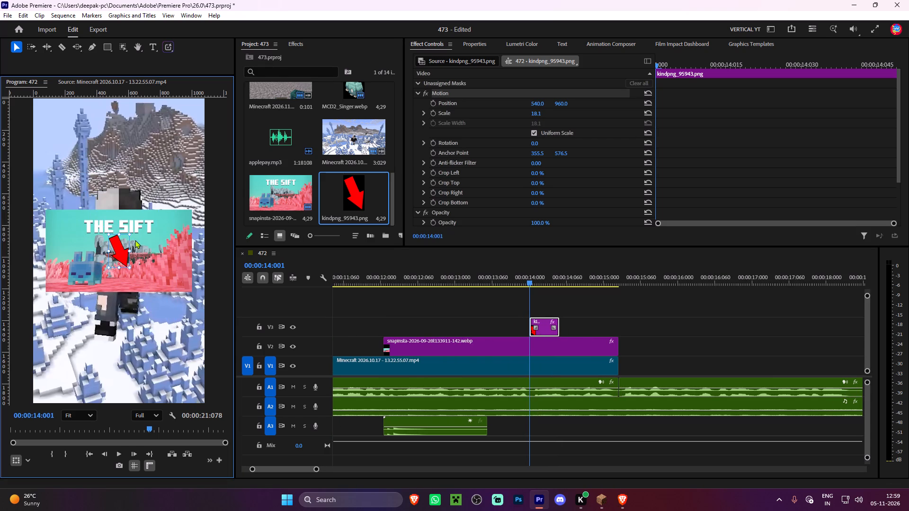
left_click_drag(134, 229, 131, 319)
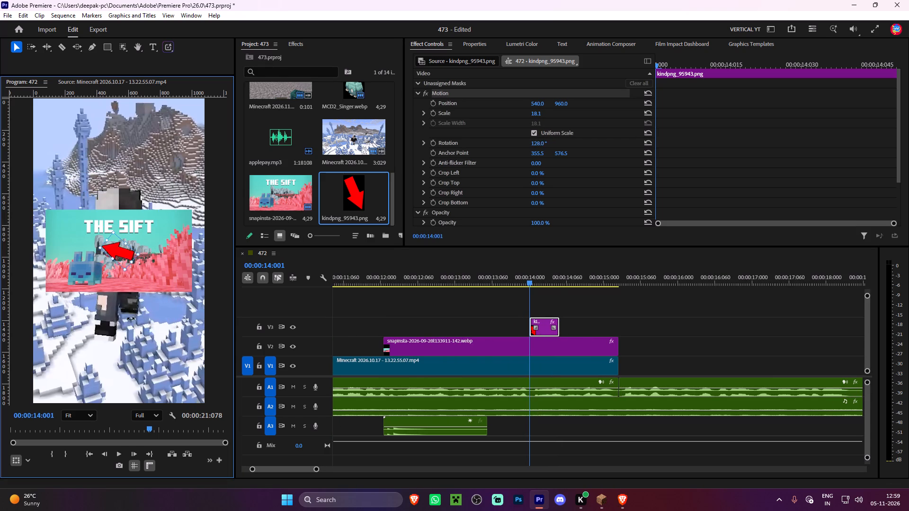
left_click_drag(131, 319, 124, 317)
left_click_drag(123, 247, 136, 259)
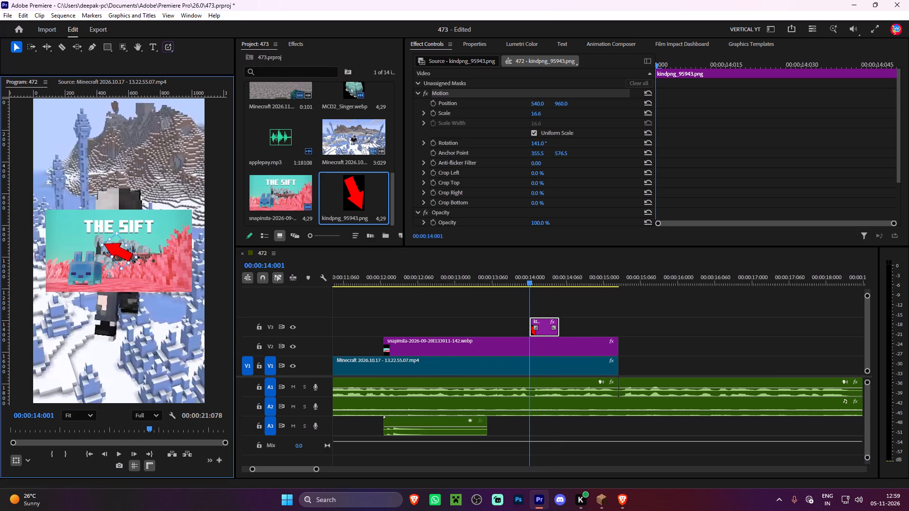
left_click_drag(136, 259, 131, 254)
left_click_drag(119, 254, 135, 272)
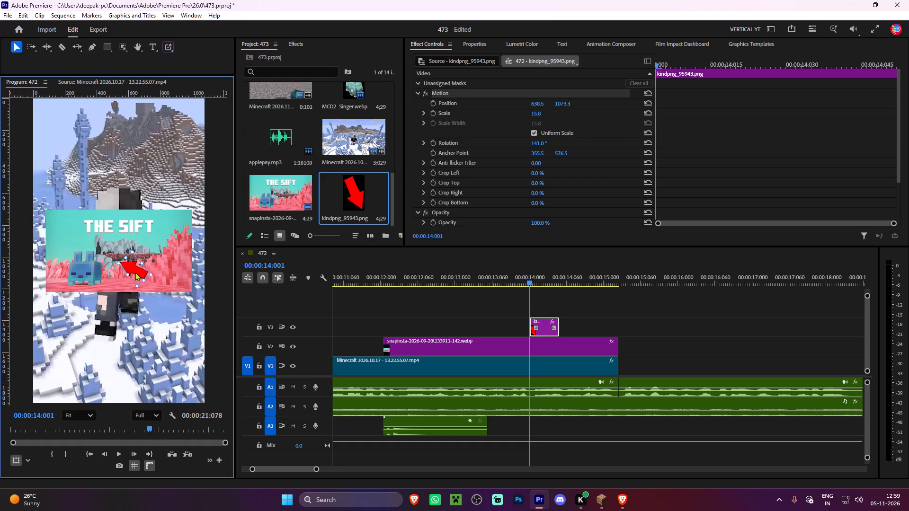
left_click_drag(135, 272, 138, 272)
Import the ding-sound-effect_2.mp3 sound effect from the SFX folder in Videos.
scroll(311, 208, "down", 3)
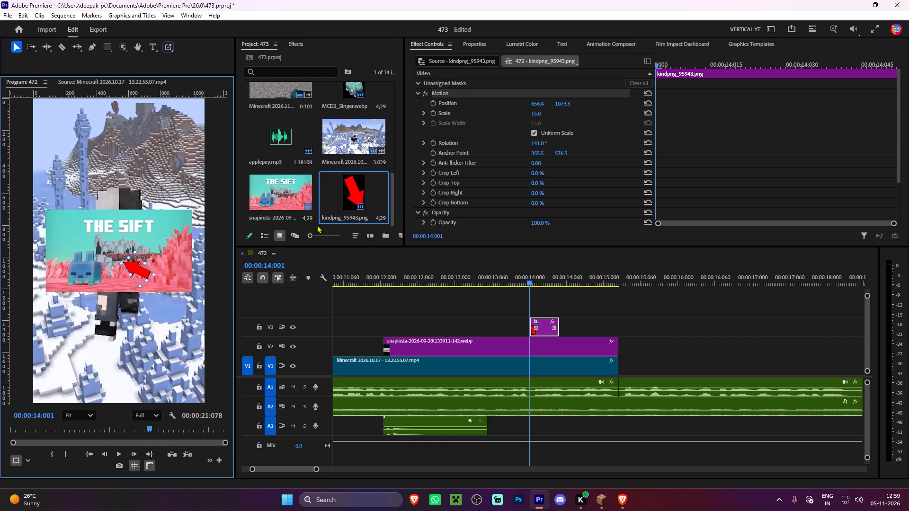
double_click(317, 224)
scroll(50, 128, "up", 1)
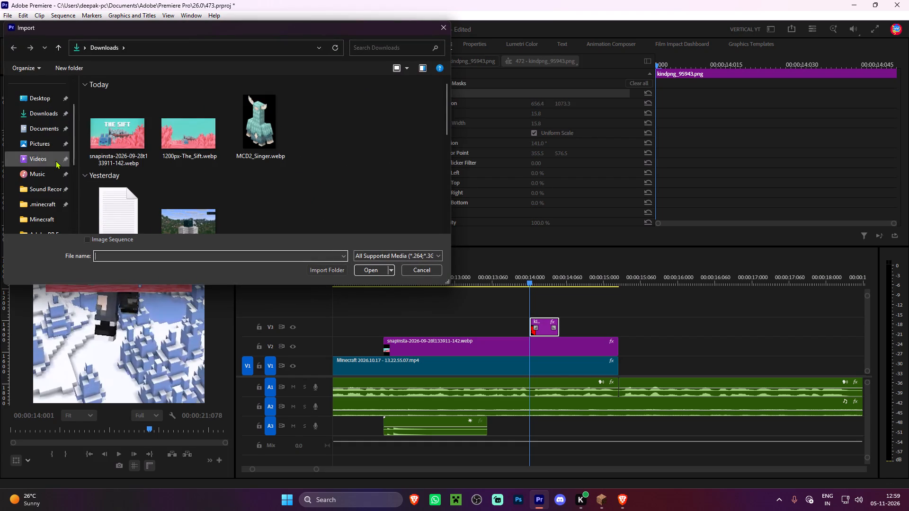
left_click(44, 162)
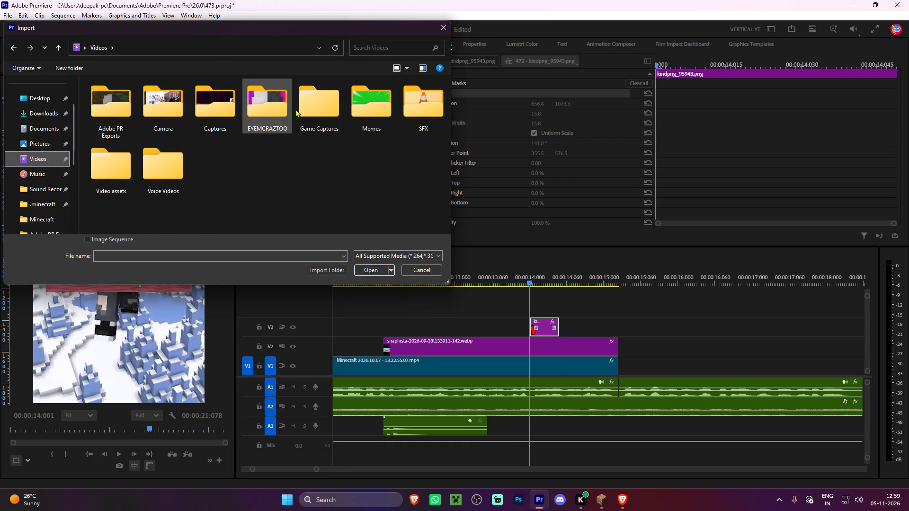
double_click(411, 96)
scroll(202, 169, "down", 2)
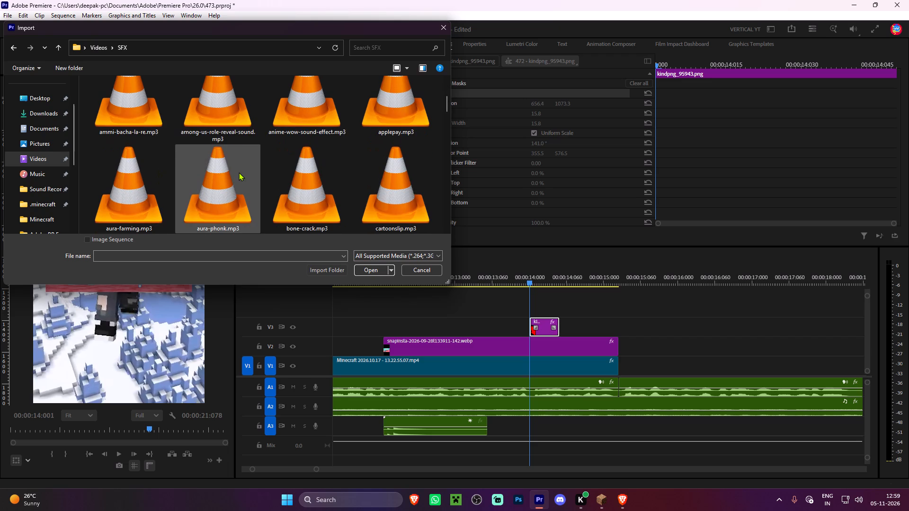
scroll(238, 169, "down", 1)
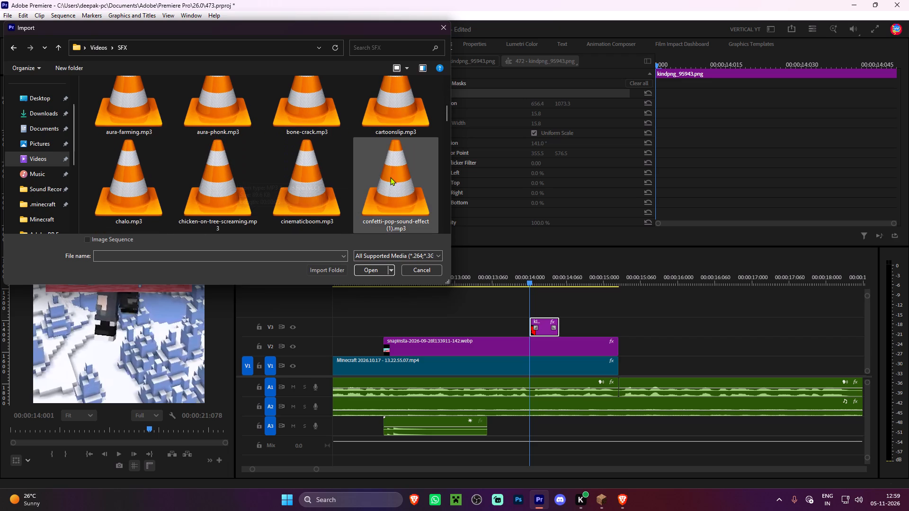
scroll(392, 176, "down", 1)
scroll(189, 162, "down", 1)
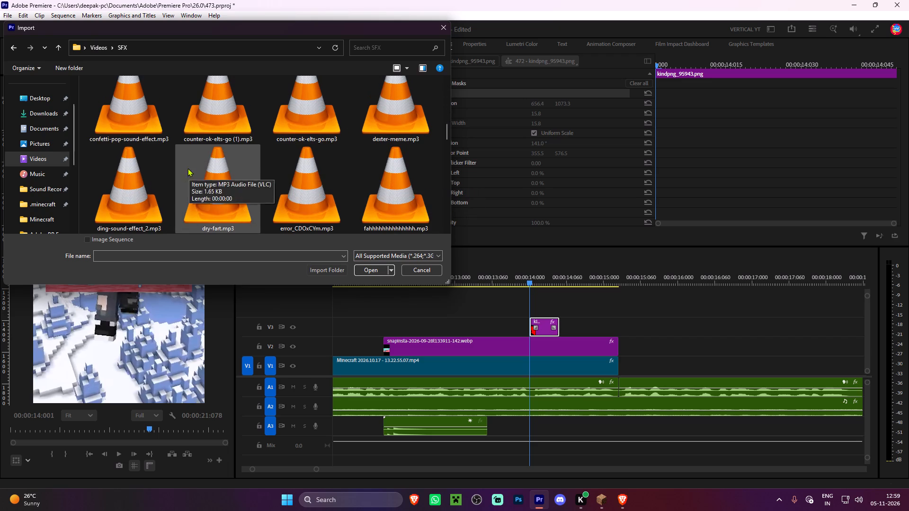
double_click(119, 196)
Place the ding sound effect on A3 just before the arrow's start, at about 13:108, and play it back.
left_click_drag(277, 198, 510, 384)
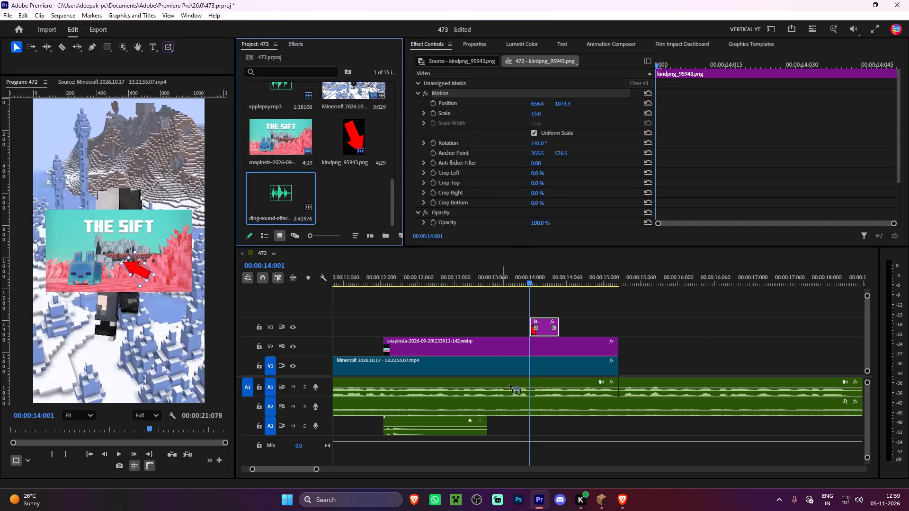
left_click_drag(510, 384, 522, 427)
left_click(521, 270)
key("space")
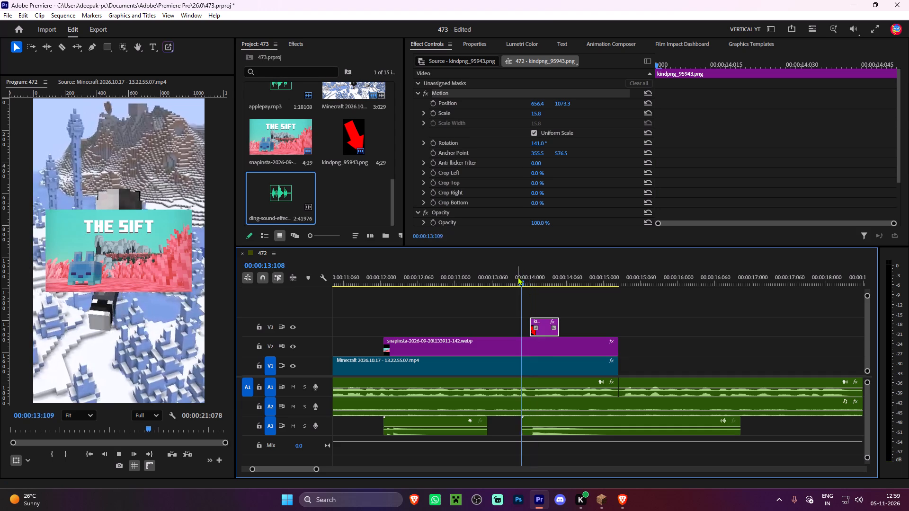
Trim the ding sound on A3 to end at about 14:113, fade it out over most of its length, and play it back.
key("space")
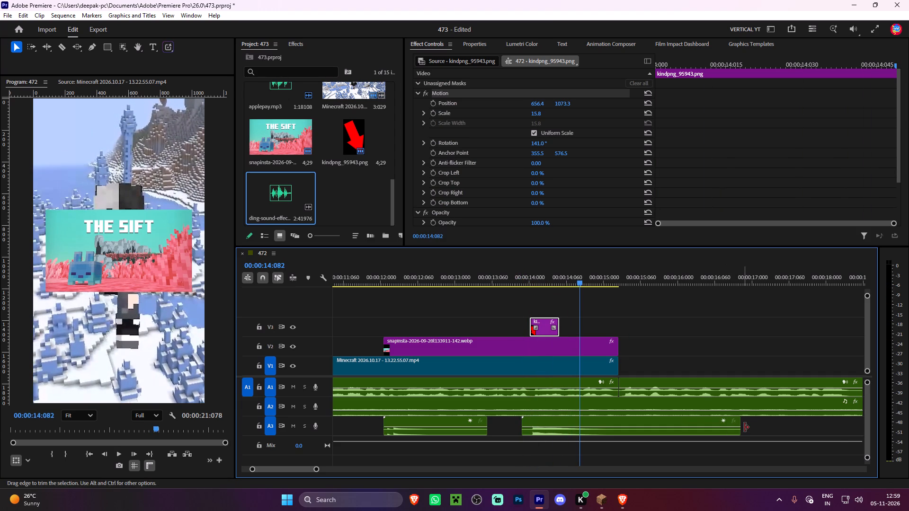
left_click_drag(744, 427, 558, 427)
left_click_drag(571, 276, 548, 280)
key("space")
key("space")
scroll(558, 314, "up", 2, "alt")
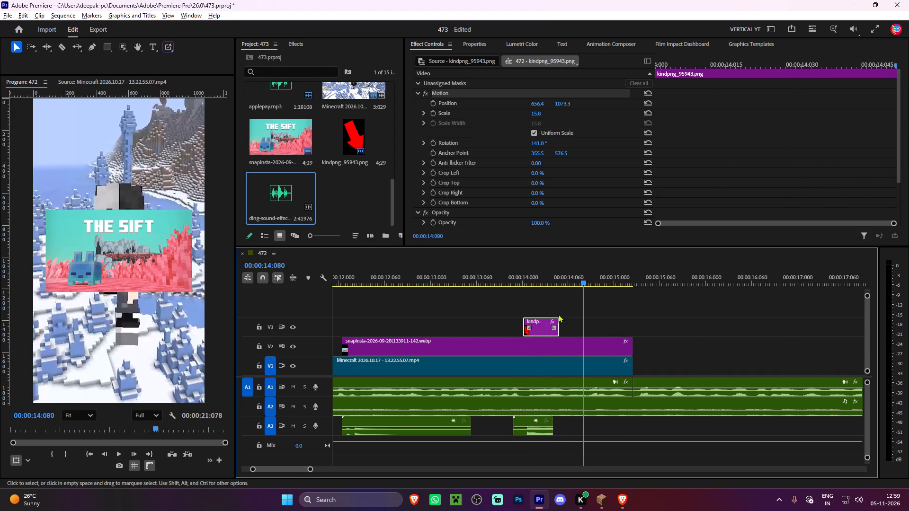
left_click_drag(557, 430, 614, 429)
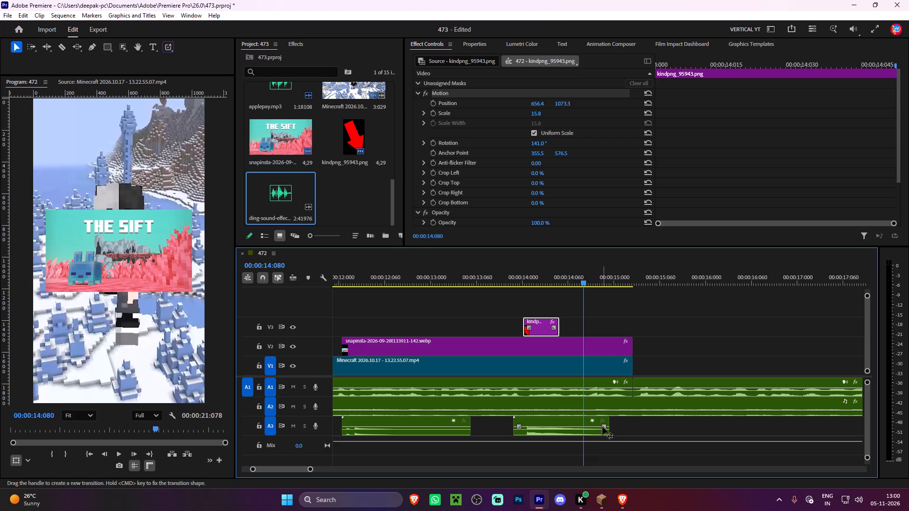
left_click_drag(602, 426, 526, 428)
left_click(528, 272)
key("space")
key("space")
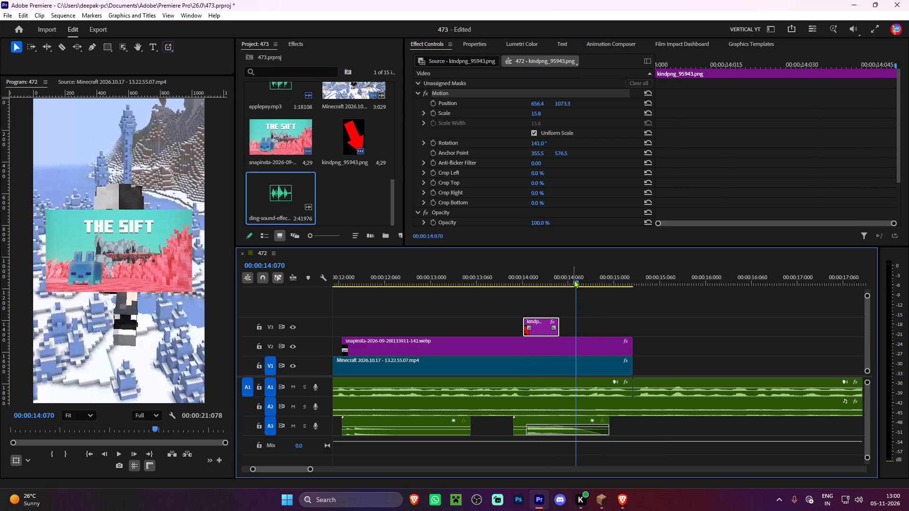
Move the Sift image's last pair of Position and Scale keyframes to about 14:049.
left_click_drag(574, 280, 564, 280)
key("space")
key("space")
left_click(561, 282, "shift")
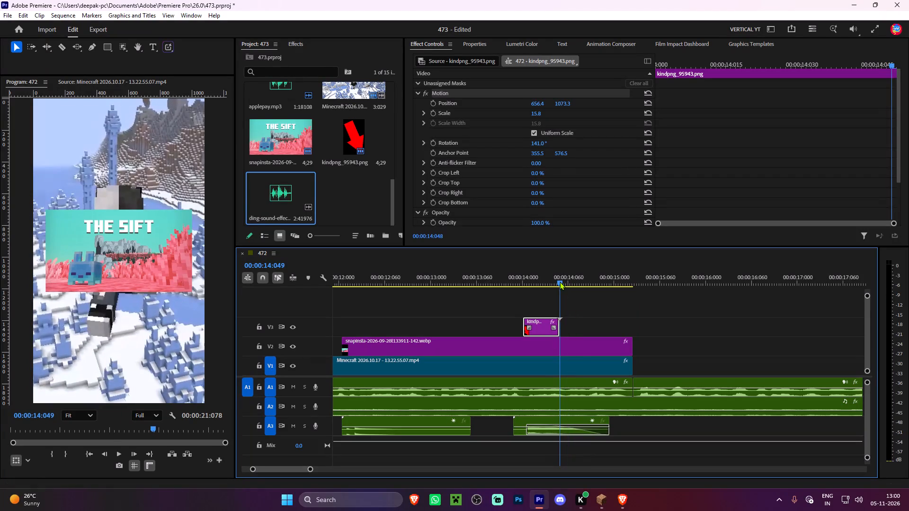
left_click(570, 349)
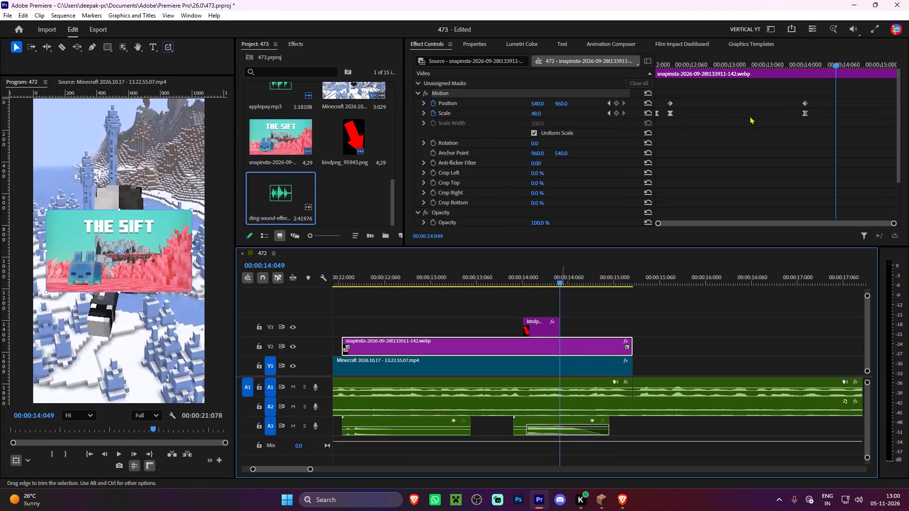
left_click_drag(797, 94, 820, 128)
left_click_drag(806, 104, 833, 109)
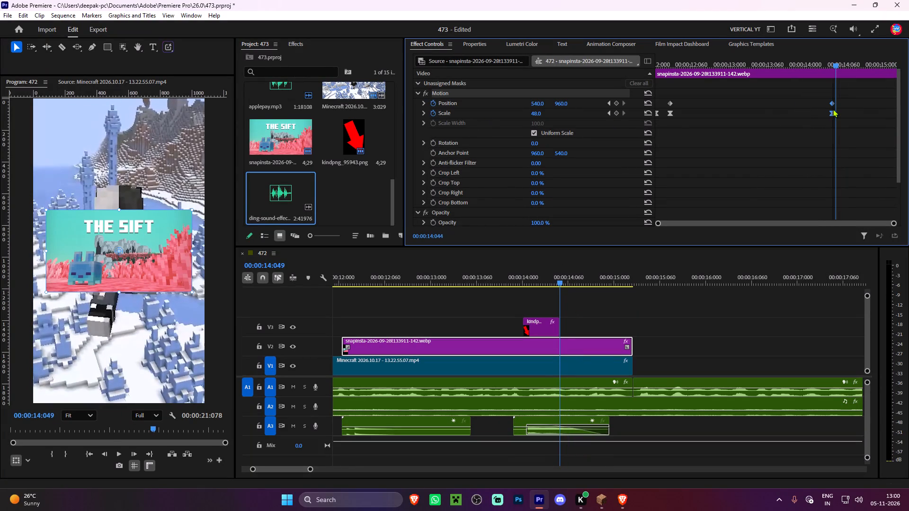
left_click_drag(833, 109, 837, 109)
Keyframe a zoom-in on the Sift image at 14:088, with Scale 472 and Position 505, 333.
key("space")
key("space")
key("space")
key("space")
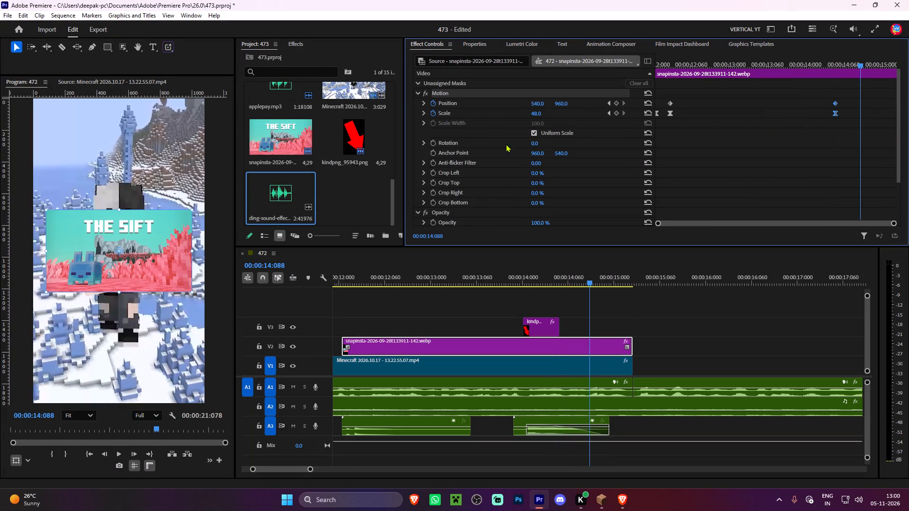
left_click_drag(537, 113, 628, 108)
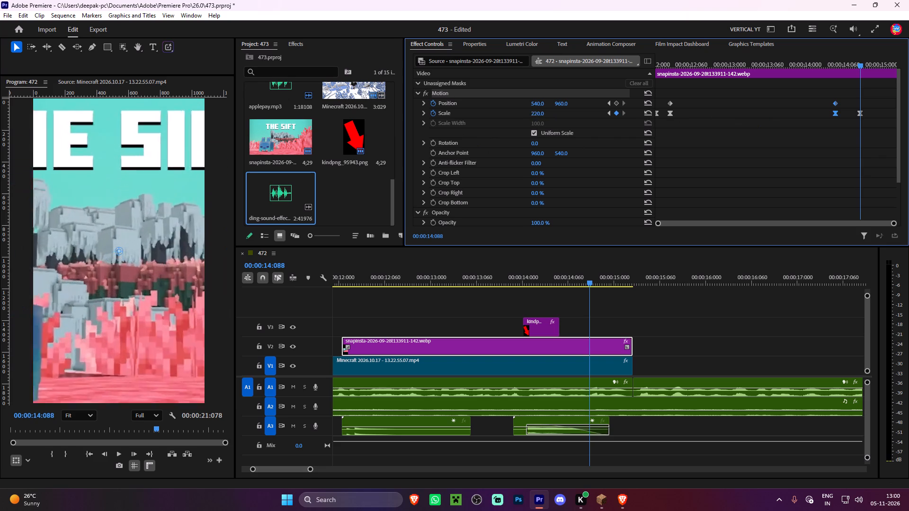
left_click_drag(628, 108, 738, 105)
left_click_drag(561, 104, 382, 103)
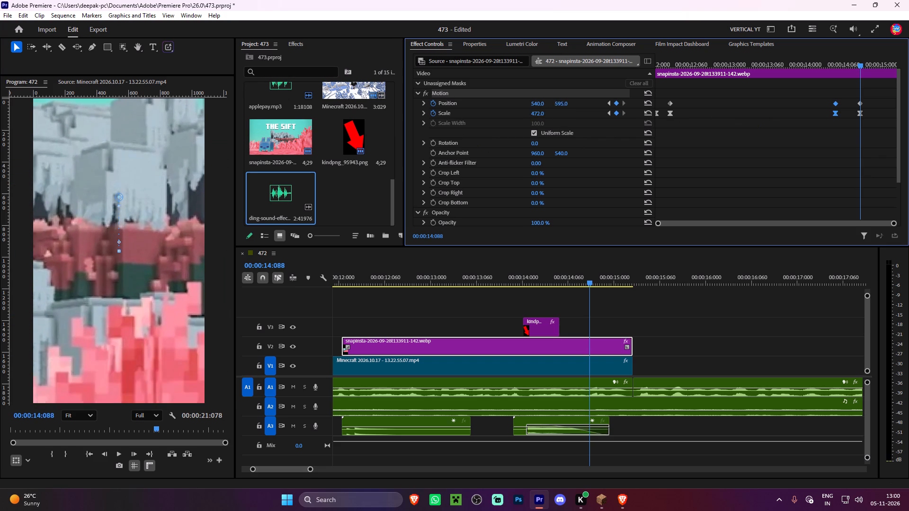
left_click_drag(382, 103, 264, 103)
left_click_drag(535, 104, 524, 106)
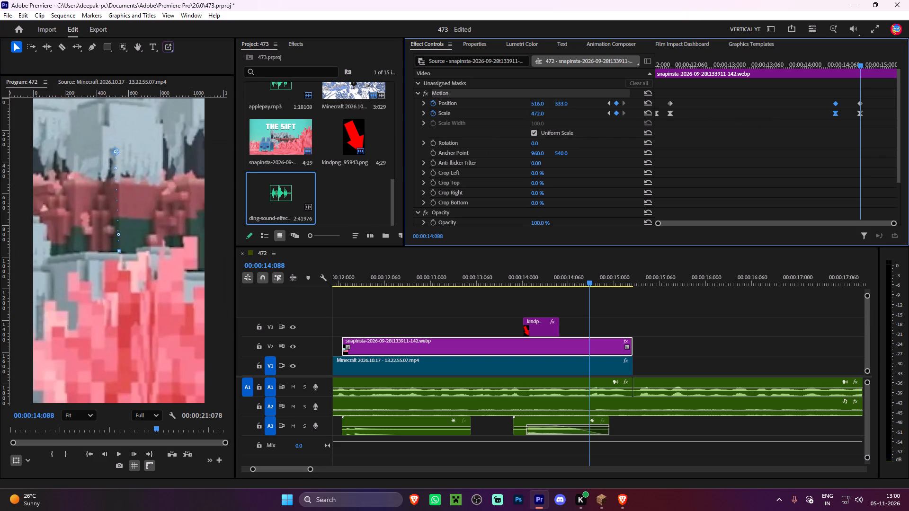
left_click_drag(524, 106, 519, 106)
Play back the Sift image's zoom and the voice-over following it to check the timing.
left_click(560, 272)
key("space")
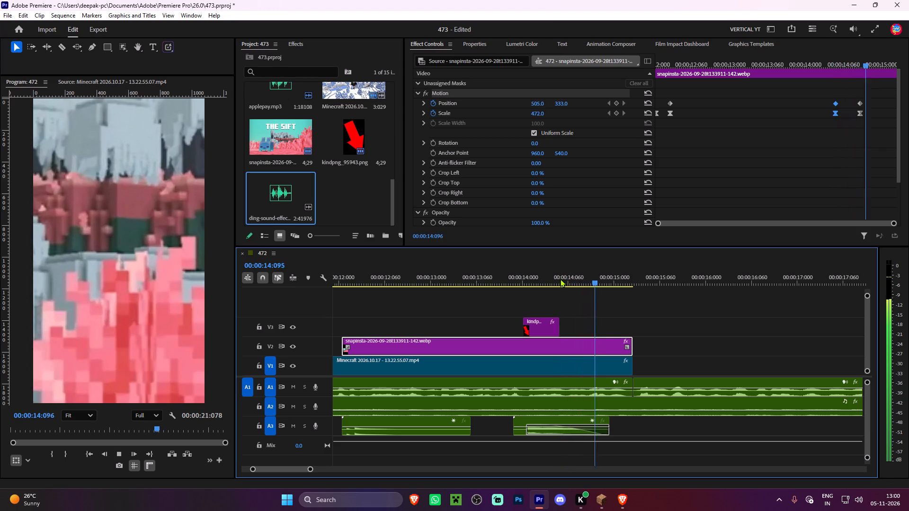
key("space")
left_click_drag(555, 278, 503, 279)
key("space")
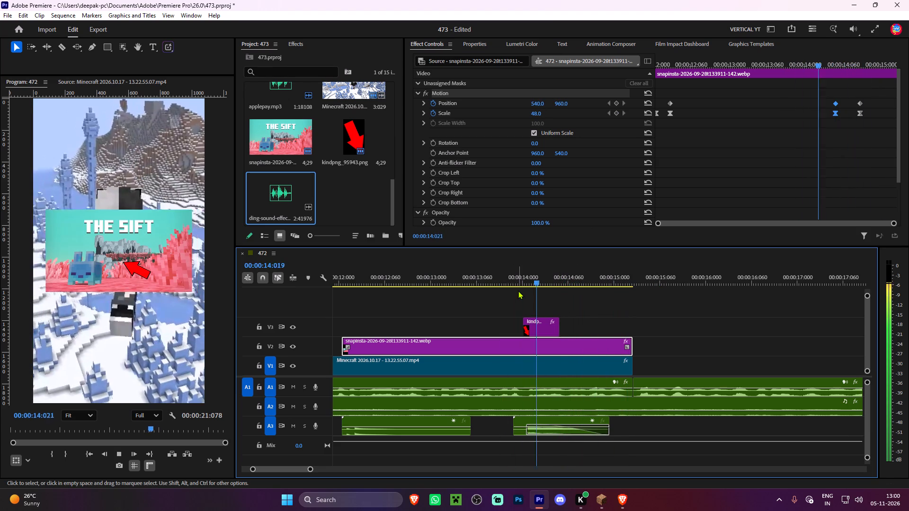
key("space")
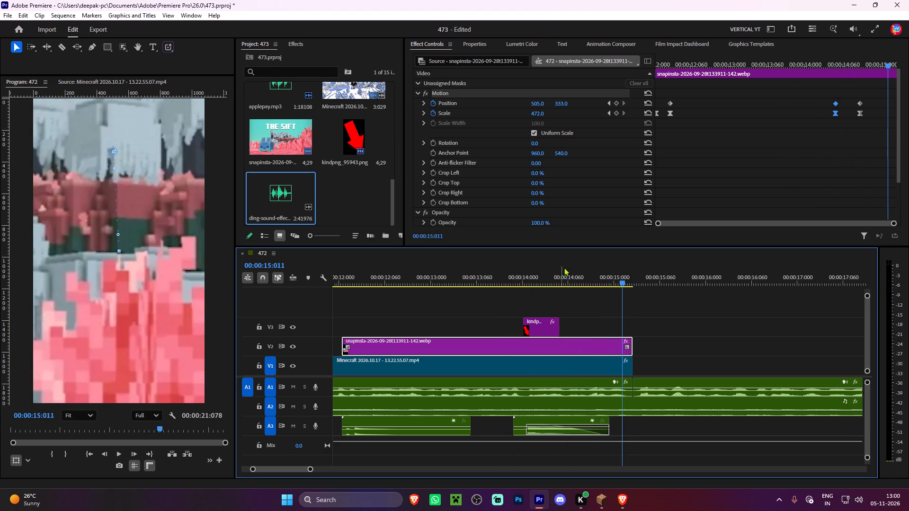
key("space")
scroll(635, 289, "down", 11, "alt")
scroll(623, 301, "down", 5)
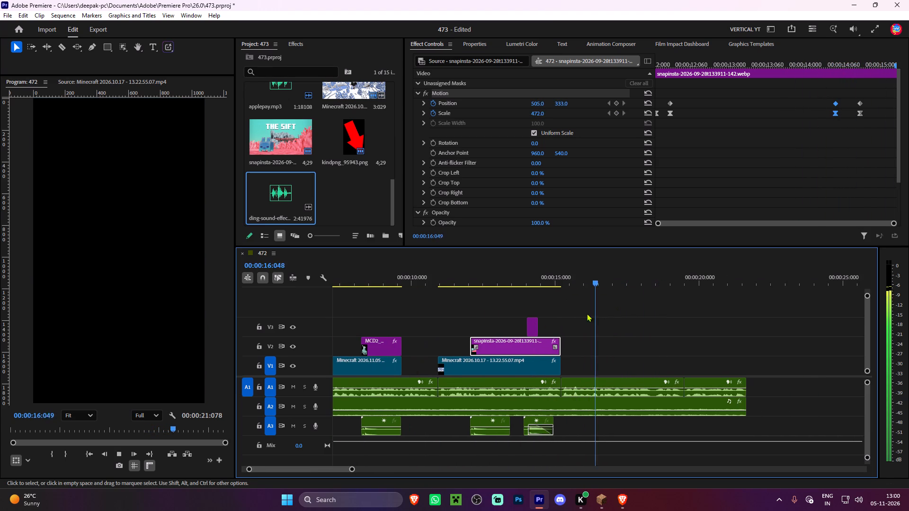
left_click(555, 300)
left_click(550, 282)
key("space")
key("space")
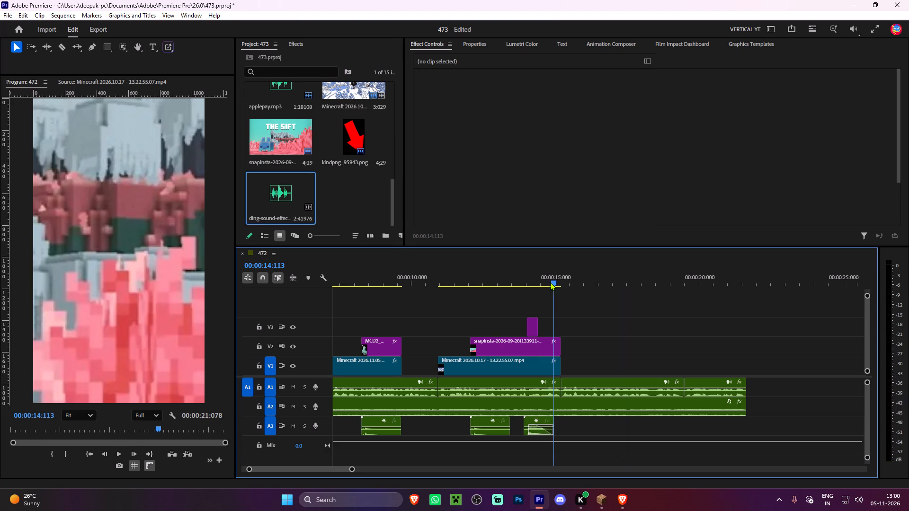
scroll(568, 288, "up", 5, "alt")
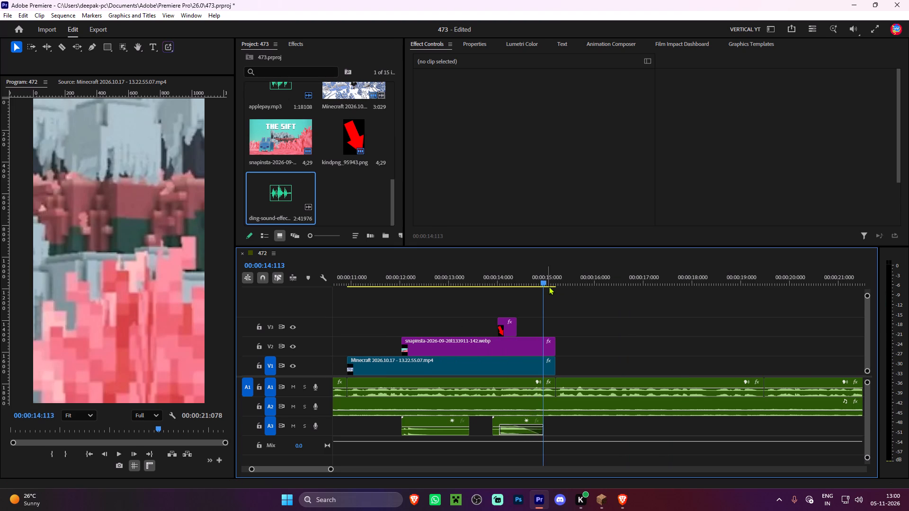
key("space")
key("space")
Extend the red arrow on V3 to the end of the Sift image and scrub through the result.
left_click_drag(517, 323, 561, 323)
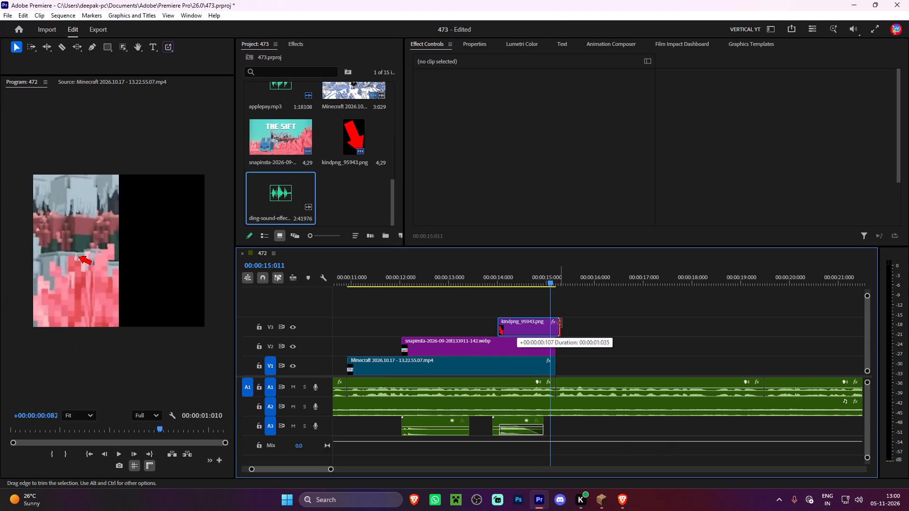
left_click_drag(561, 323, 553, 324)
left_click_drag(552, 321, 557, 322)
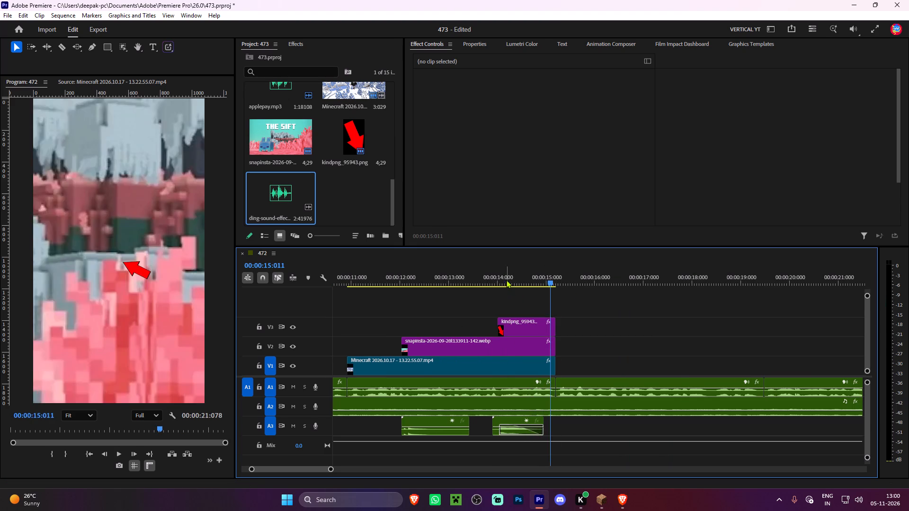
left_click_drag(506, 280, 537, 293)
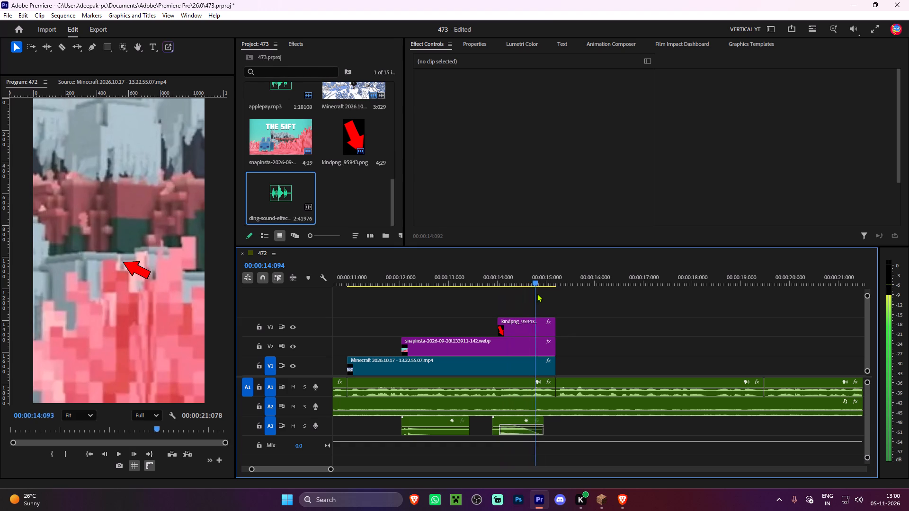
left_click_drag(537, 293, 553, 296)
Raise the red arrow slightly by setting its vertical position to 1058.3, and play it back.
left_click(519, 282)
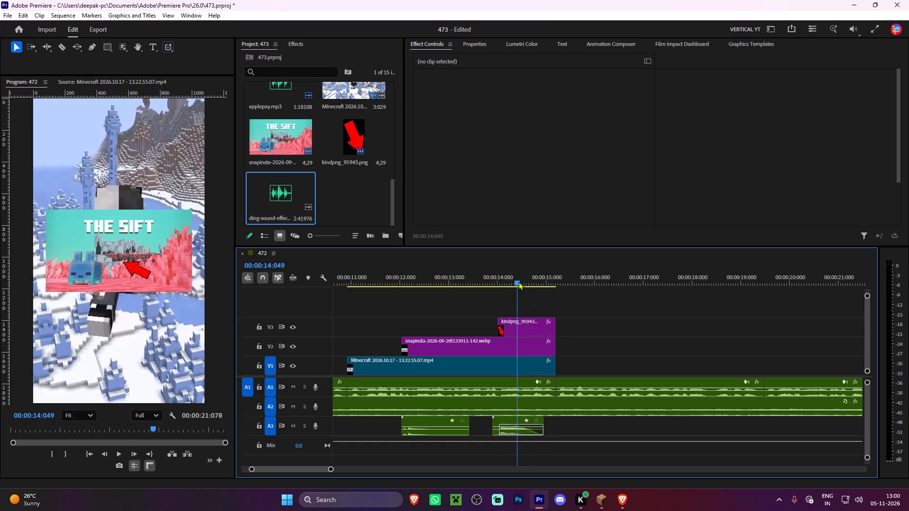
left_click(524, 331)
left_click_drag(564, 105, 558, 105)
key("space")
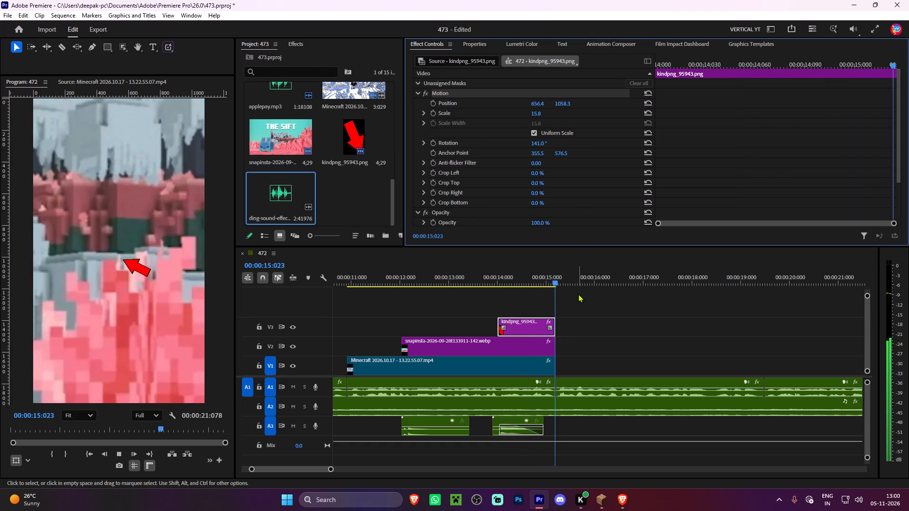
key("space")
Mark a section about 1:108 long, ending at 21:112, in the source clip Minecraft 2026.10.17 - 13.22.55.07.mp4.
key("space")
scroll(601, 342, "down", 6)
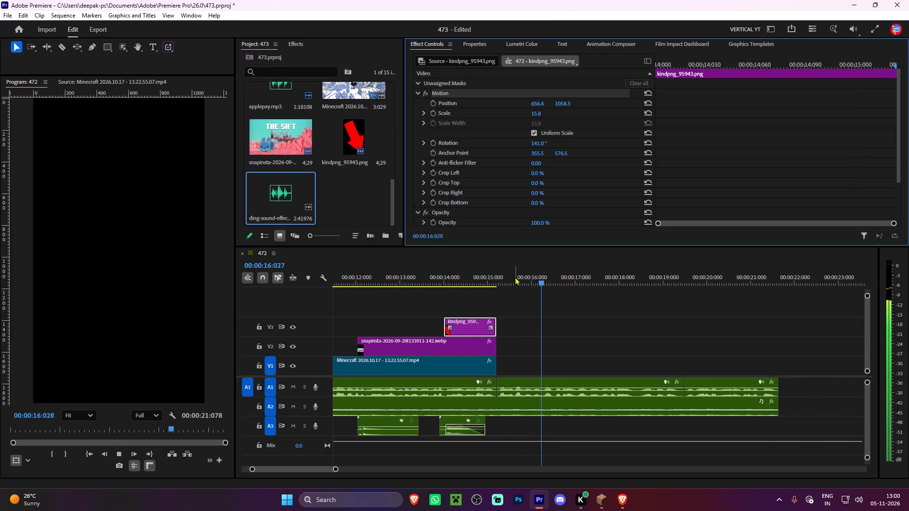
left_click_drag(508, 277, 502, 278, "shift")
scroll(530, 313, "down", 3)
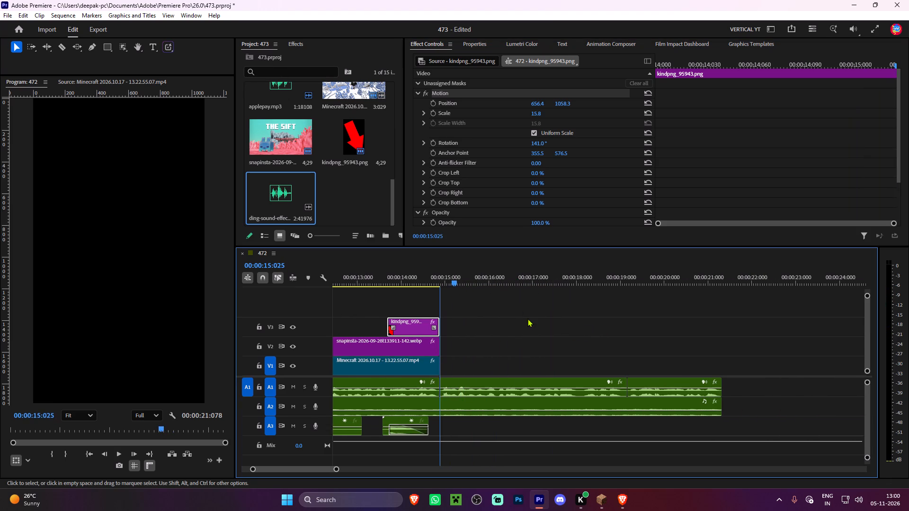
scroll(527, 318, "down", 3)
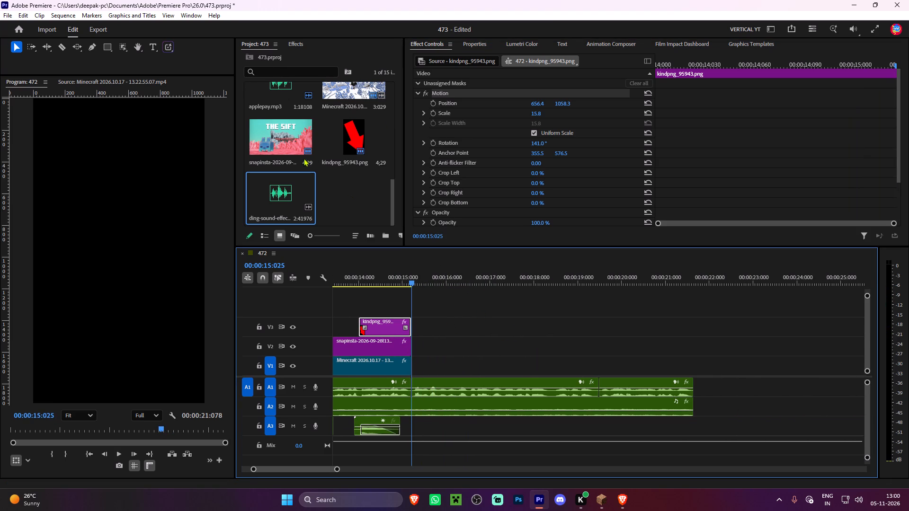
scroll(309, 165, "up", 1)
double_click(348, 137)
key("space")
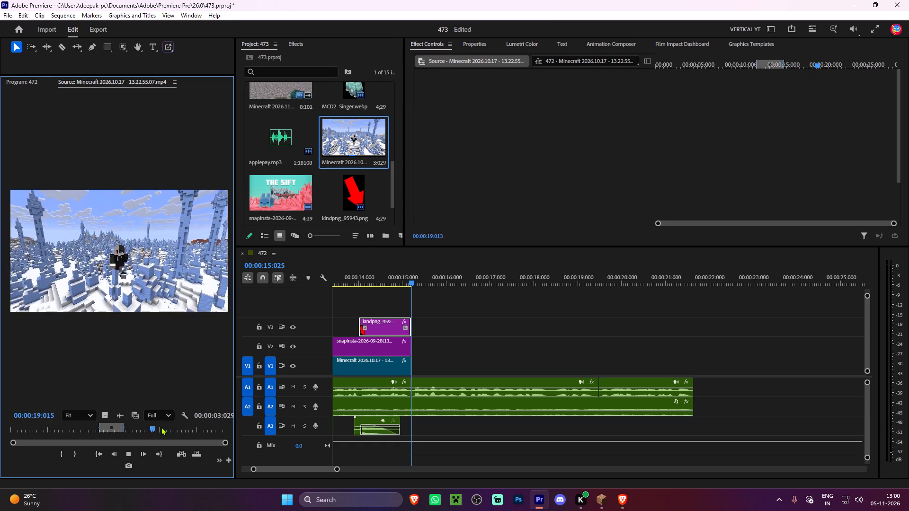
key("i")
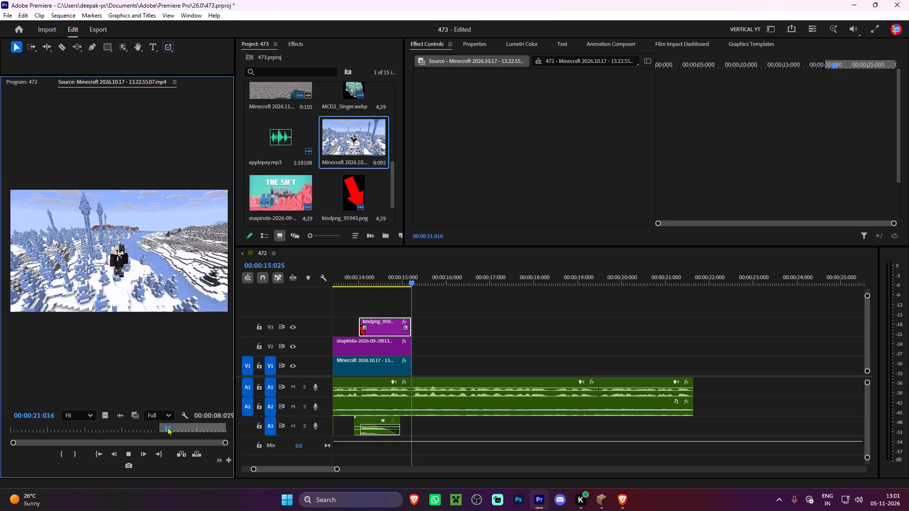
key("space")
type("o")
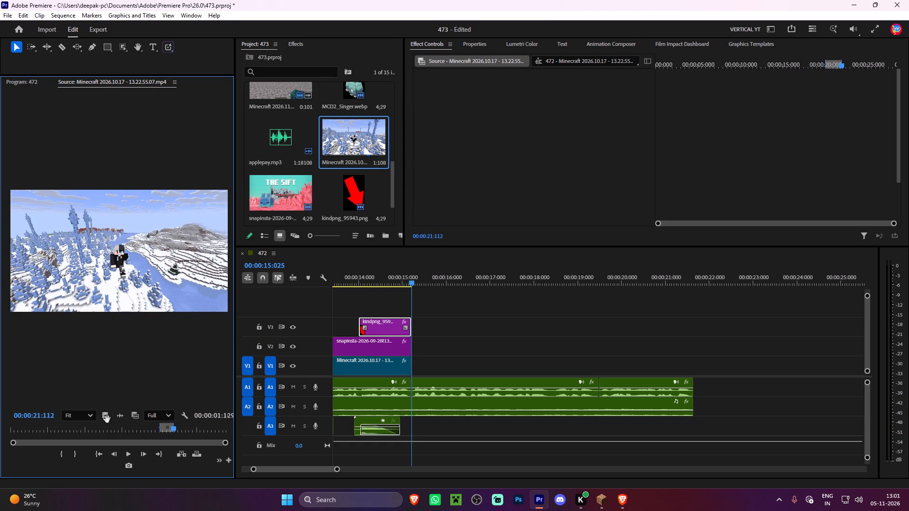
Place the marked snow gameplay section, video only, on V1 at 15:025, play it back and extend its end slightly.
left_click_drag(107, 419, 414, 366)
key("space")
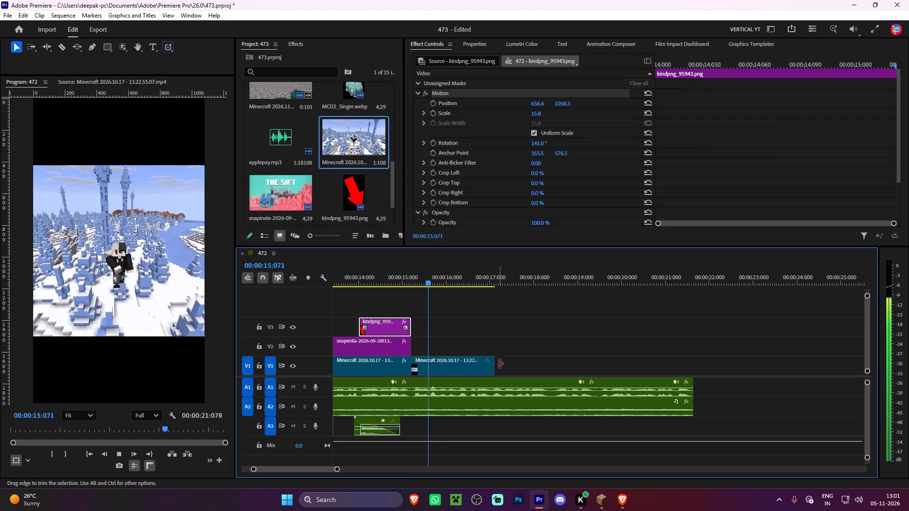
key("space")
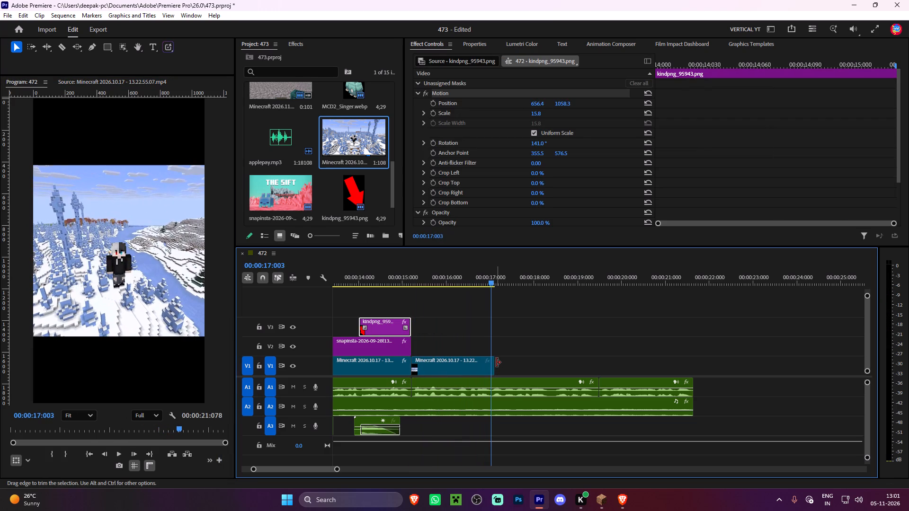
left_click(496, 362)
Preview the source clip Minecraft 2026.11.05 - 12.49.46.02.mp4.
scroll(326, 162, "up", 3)
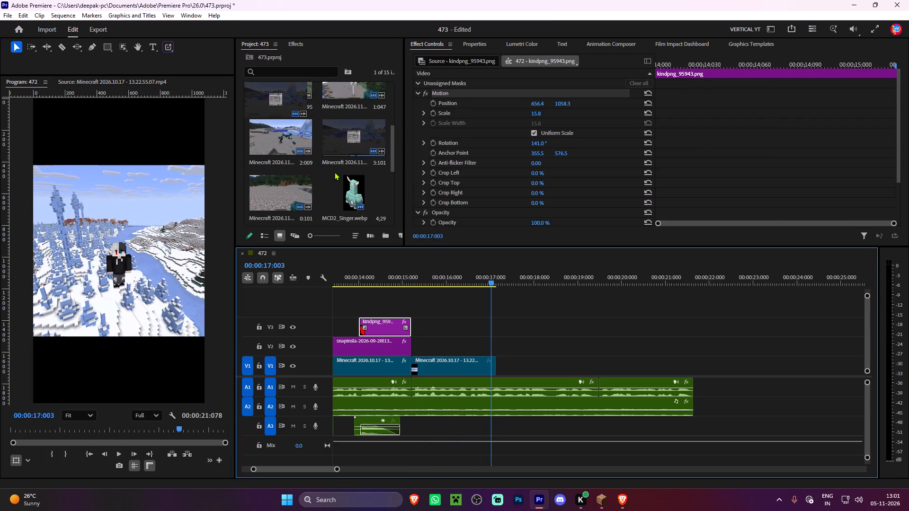
double_click(345, 137)
key("space")
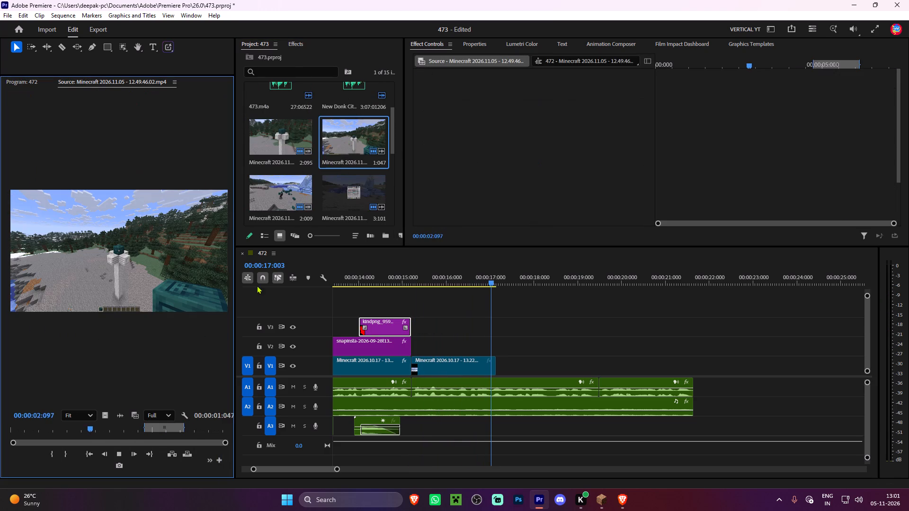
left_click_drag(135, 427, 180, 441)
Place the video of Minecraft 2026.11.05 - 12.48.34.01.mp4 on V1 directly after the snow clip and trim it to 2:041 at the voice-over cut.
double_click(266, 150)
left_click_drag(101, 420, 291, 375)
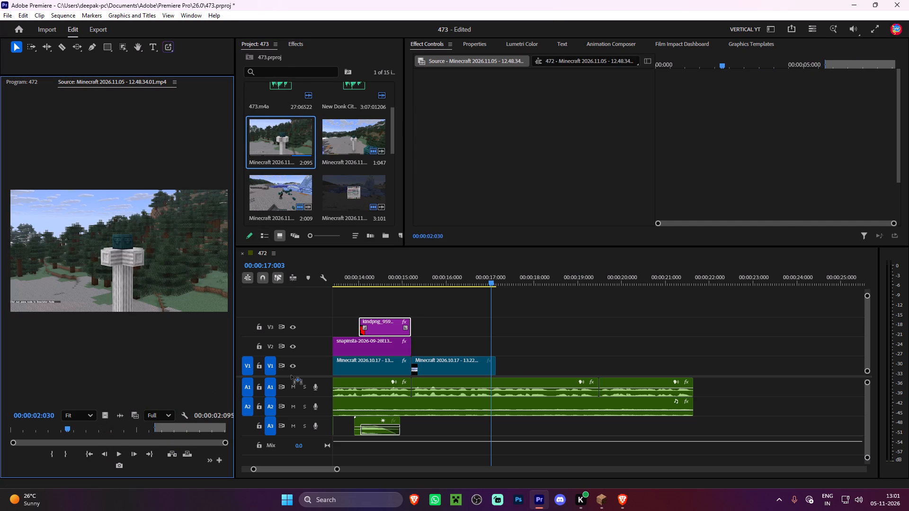
left_click_drag(291, 375, 499, 370)
key("space")
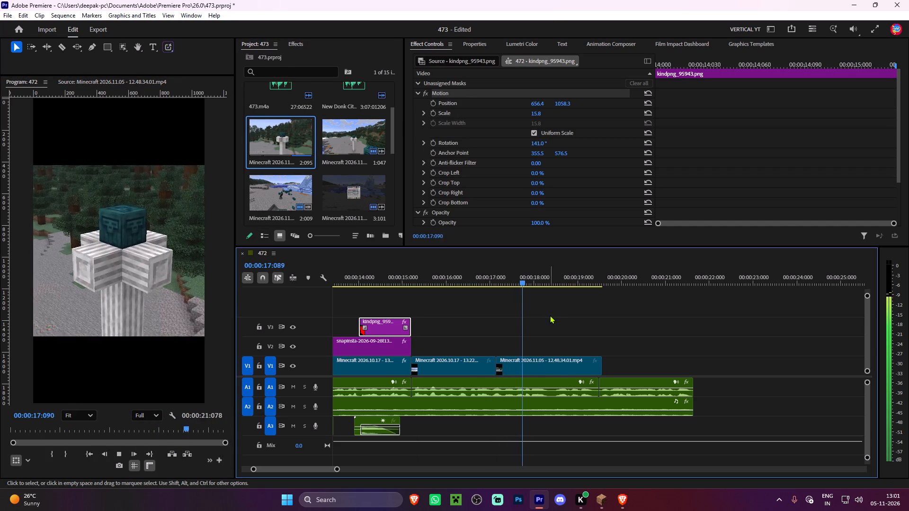
key("space")
left_click(607, 365)
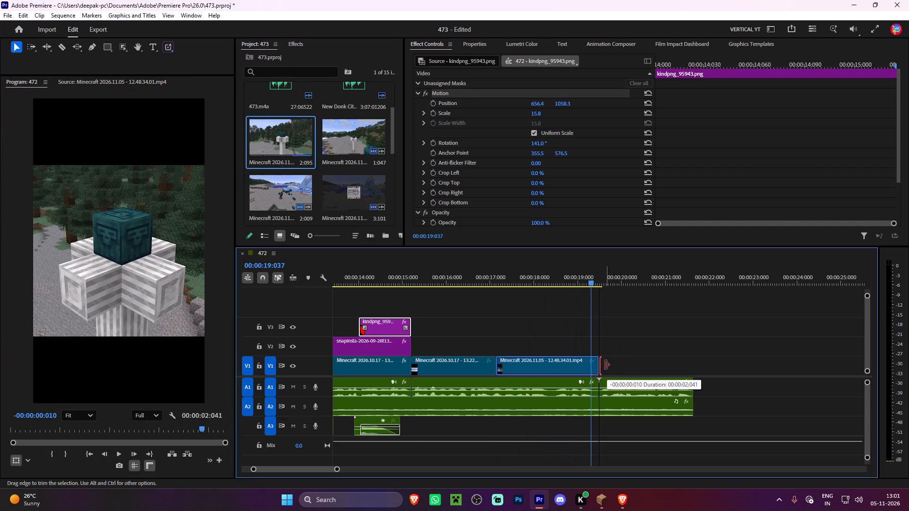
Apply Motion Preset max to the Minecraft 2026.11.05 - 12.48.34.01.mp4 clip on V1 and set its horizontal position to 491.
left_click(561, 282)
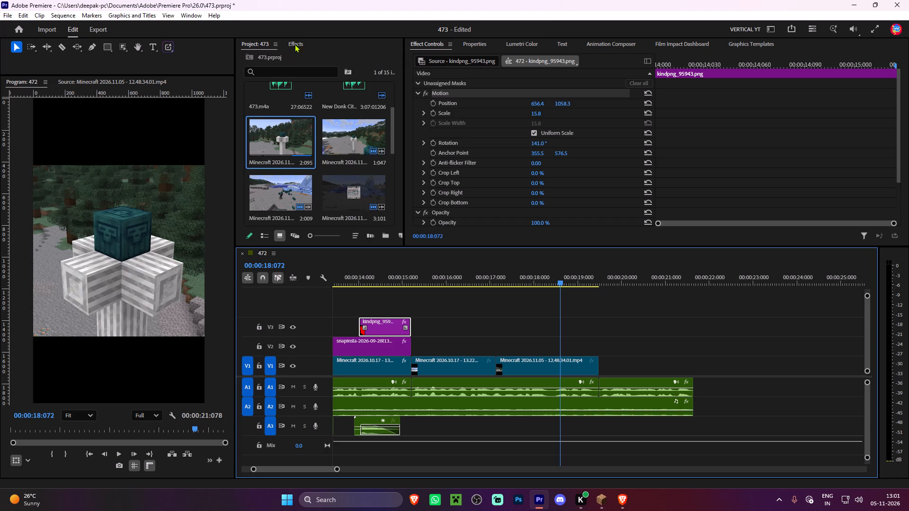
left_click(303, 44)
left_click_drag(312, 182, 577, 373)
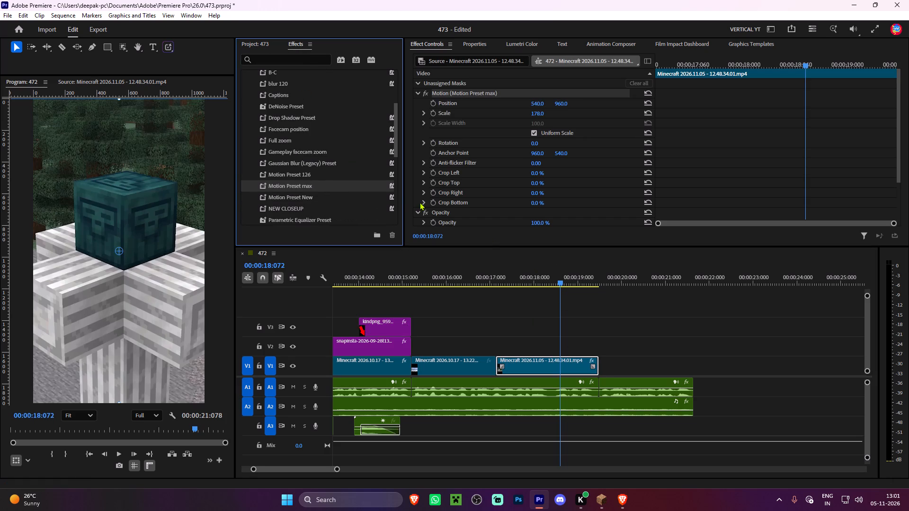
left_click_drag(535, 101, 512, 105)
Apply the NEW CLOSEUP preset to the snow clip at 15:025 and move its middle and last keyframes earlier, to about 15:041 and 16:041.
left_click_drag(461, 274, 425, 282)
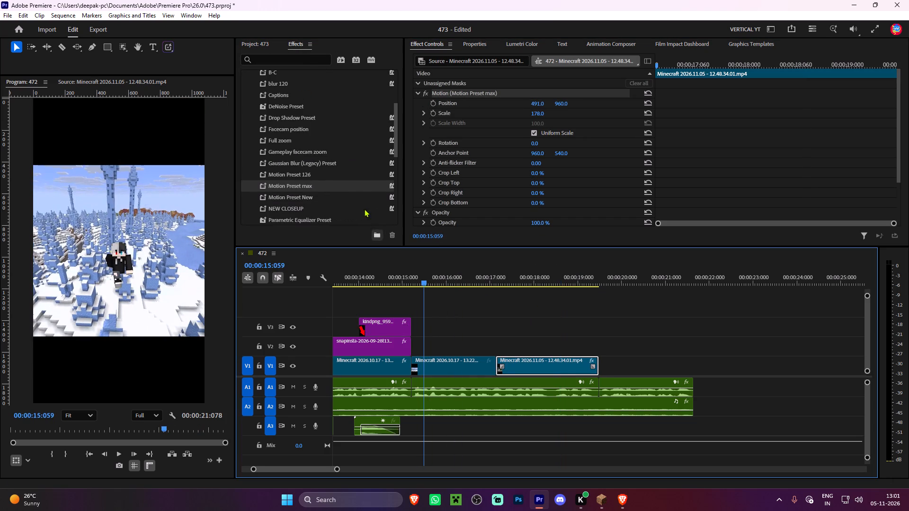
left_click_drag(291, 203, 456, 361)
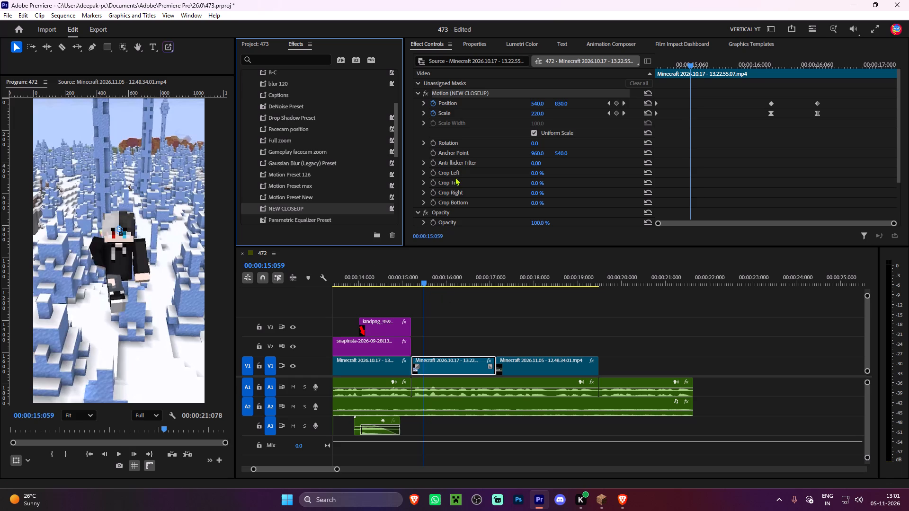
left_click_drag(736, 80, 784, 139)
left_click_drag(745, 77, 796, 146)
left_click_drag(769, 101, 682, 107)
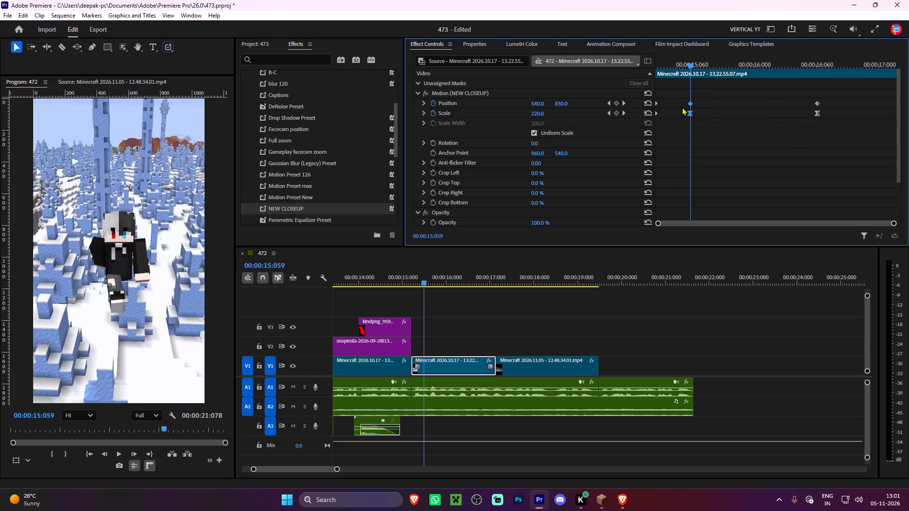
left_click_drag(682, 107, 672, 108)
left_click_drag(794, 88, 834, 142)
left_click_drag(816, 100, 796, 104)
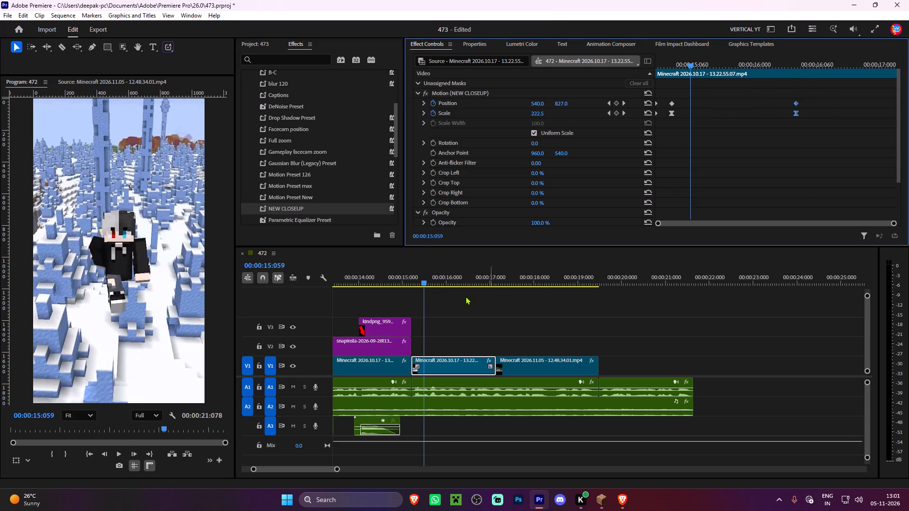
Play back the sequence from the Sift image through the snow close-up and pillar clips to check the zooms against the voice-over.
left_click(400, 269)
key("space")
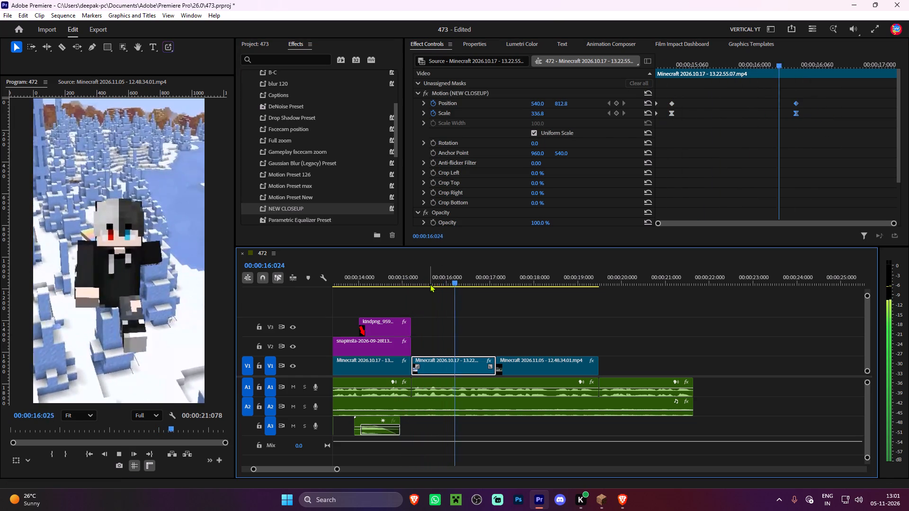
key("space")
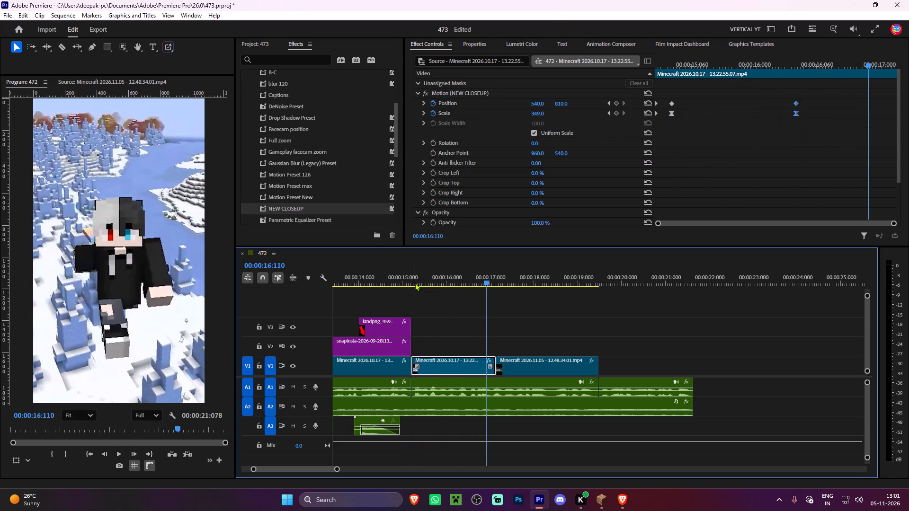
left_click(413, 281)
key("space")
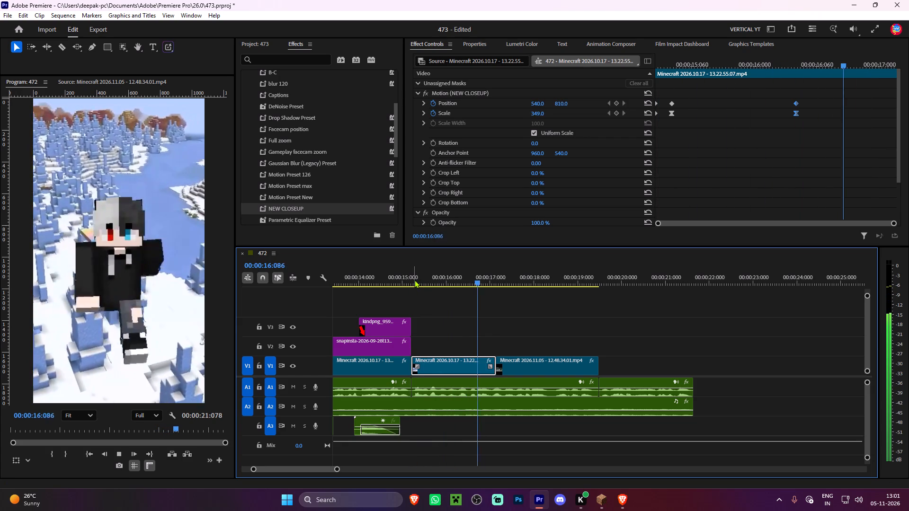
key("space")
key("space")
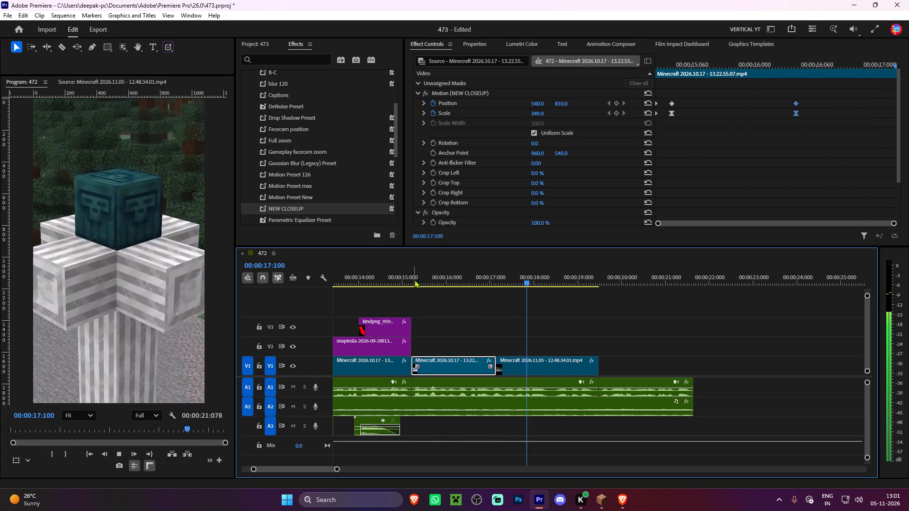
scroll(414, 280, "up", 1)
key("space")
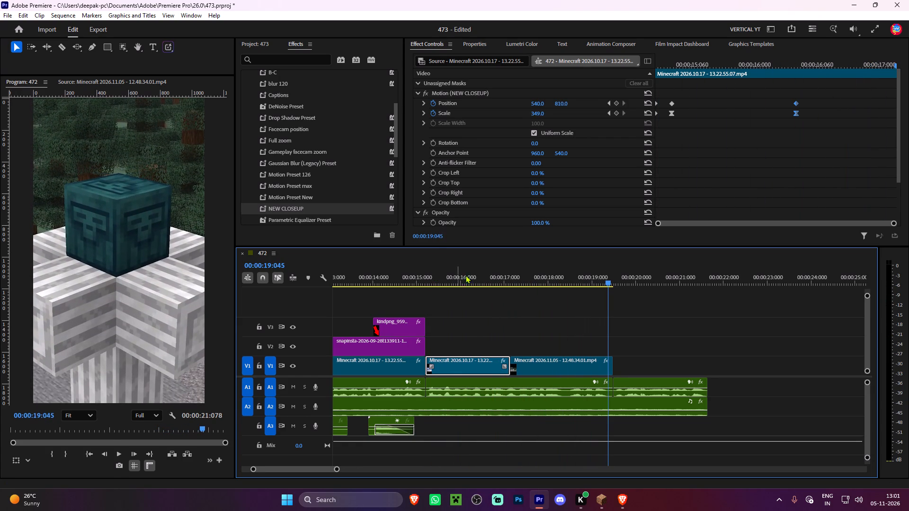
left_click_drag(482, 276, 418, 277)
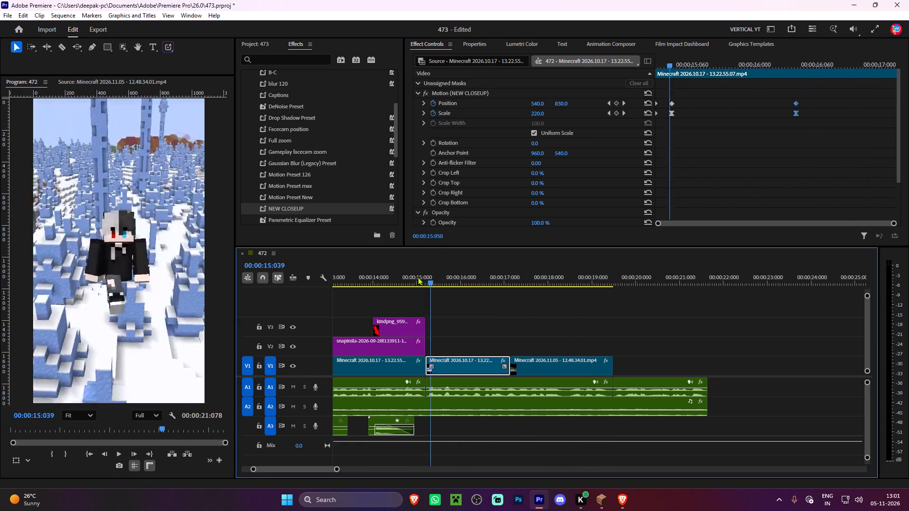
left_click_drag(418, 277, 381, 277)
key("space")
key("space")
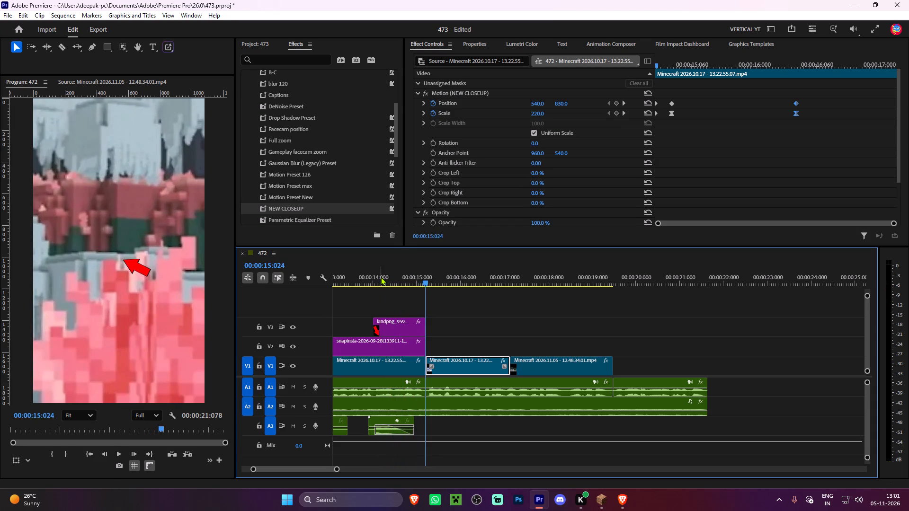
key("space")
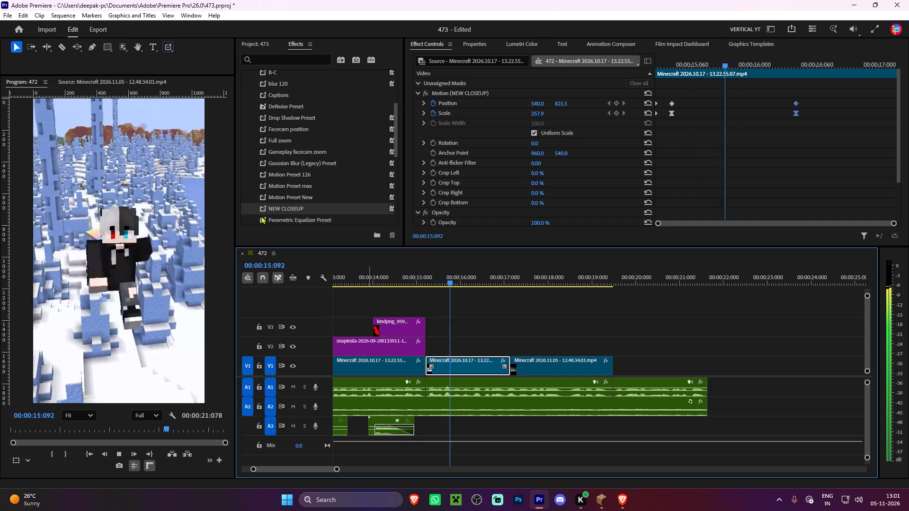
Open Minecraft 2026.10.17 - 13.22.55.07.mp4 as the source and mark a new in point in the flying section shortly after 26:038.
left_click(258, 46)
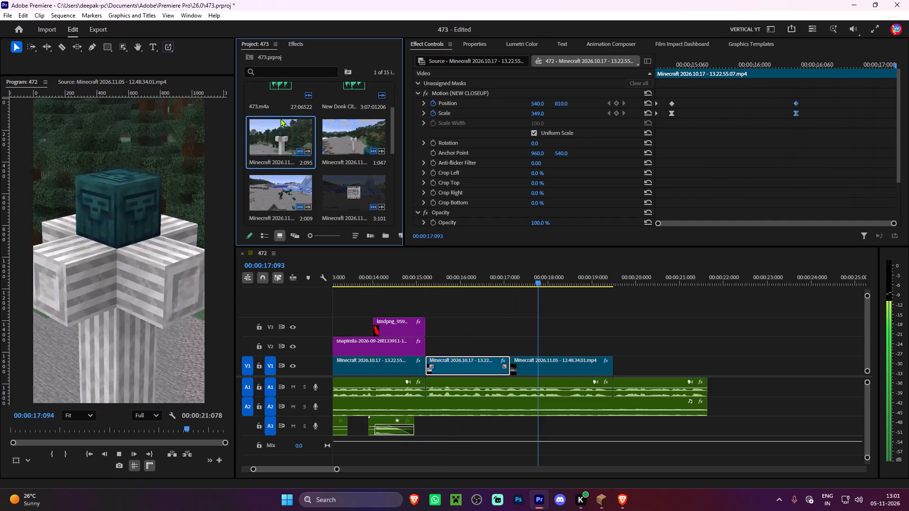
scroll(345, 164, "down", 5)
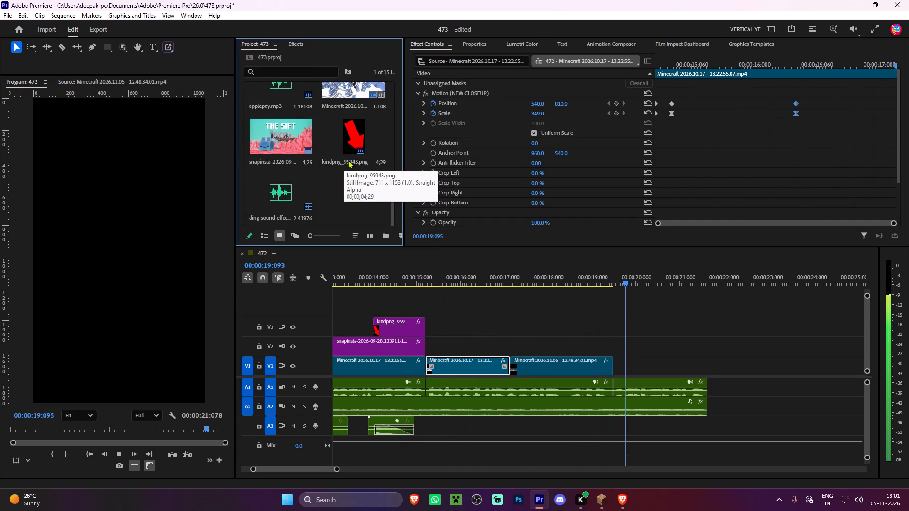
key("space")
scroll(347, 91, "up", 1)
double_click(346, 135)
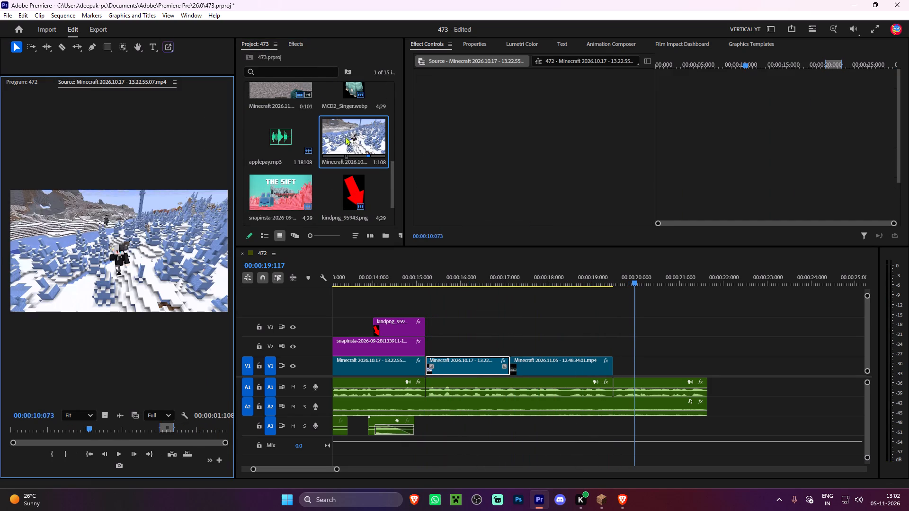
key("space")
left_click(187, 426)
key("space")
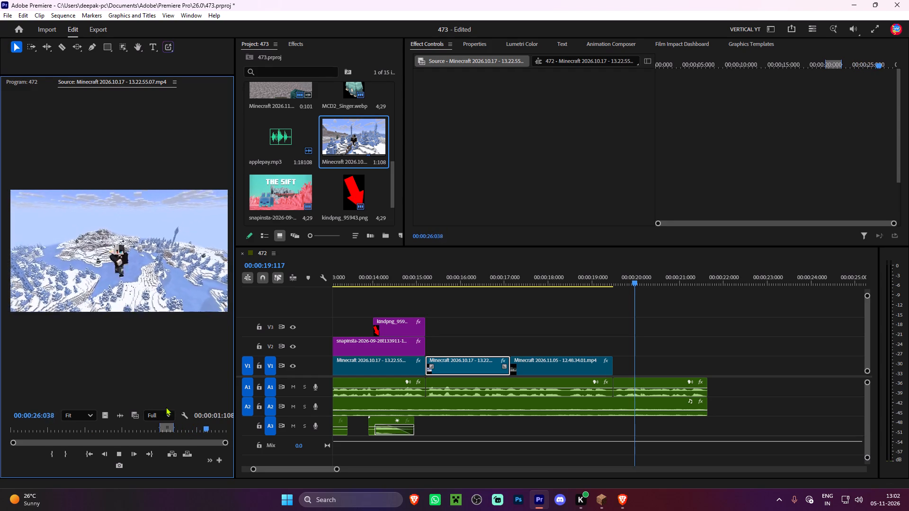
key("i")
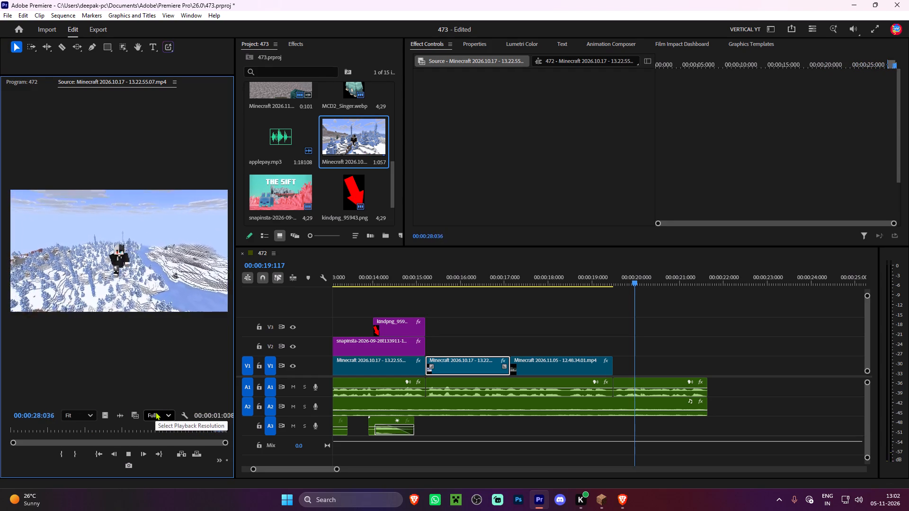
Place the marked flying section, video only, on V1 and extend its start back to the pillar clip, filling up to the voice-over's end.
left_click_drag(102, 418, 665, 369)
left_click_drag(661, 363, 615, 361)
left_click(612, 277)
key("space")
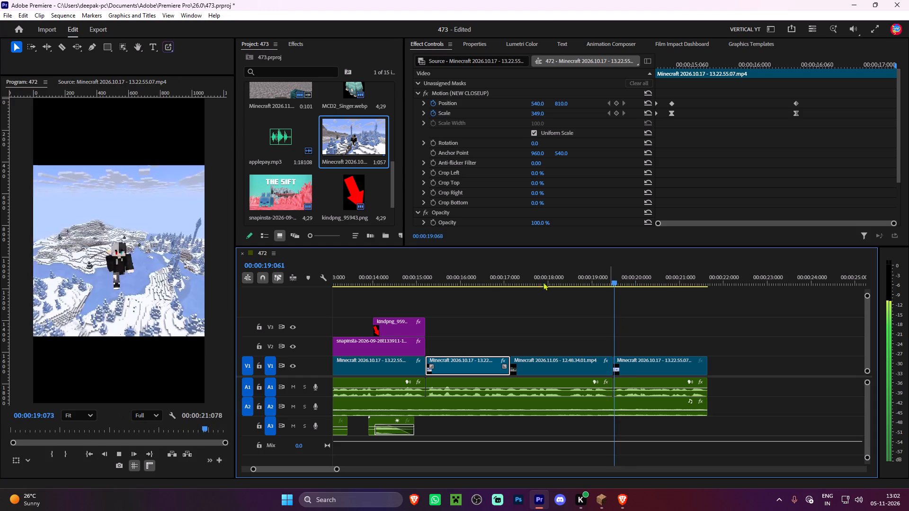
Apply Motion Preset New to the final snow flying clip on V1 and play back its zoom.
left_click(295, 44)
key("space")
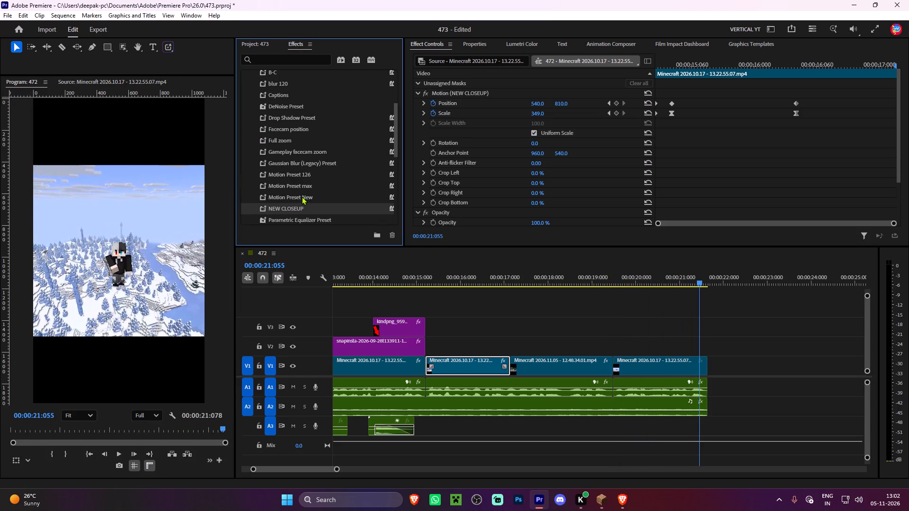
left_click_drag(301, 195, 686, 366)
left_click(609, 286)
left_click(606, 283)
key("space")
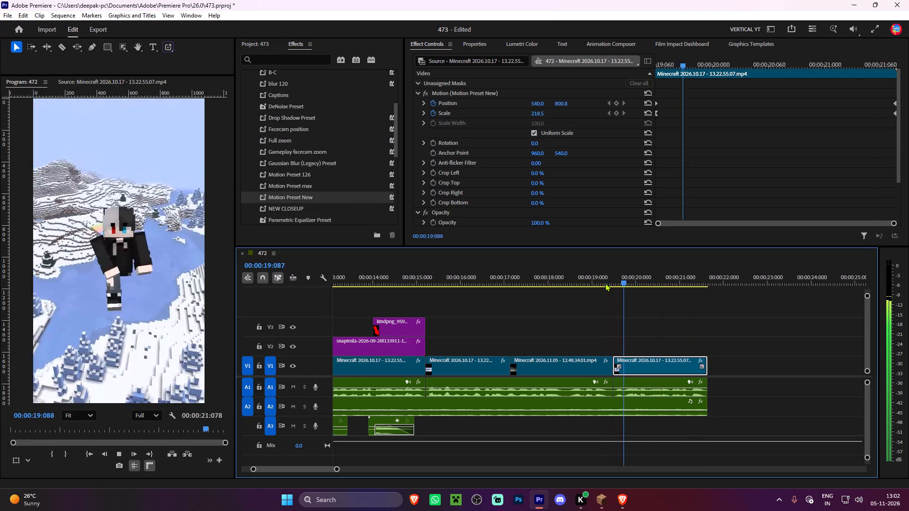
key("space")
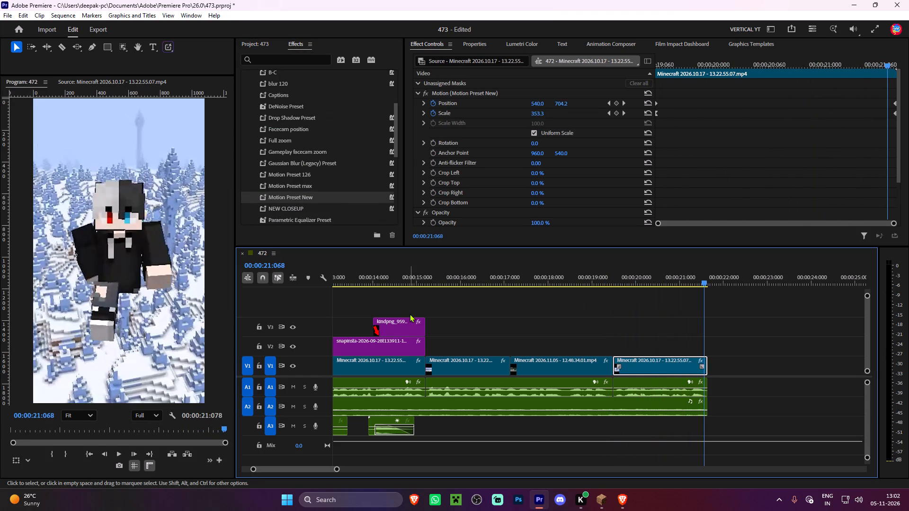
left_click_drag(649, 274, 632, 272)
key("space")
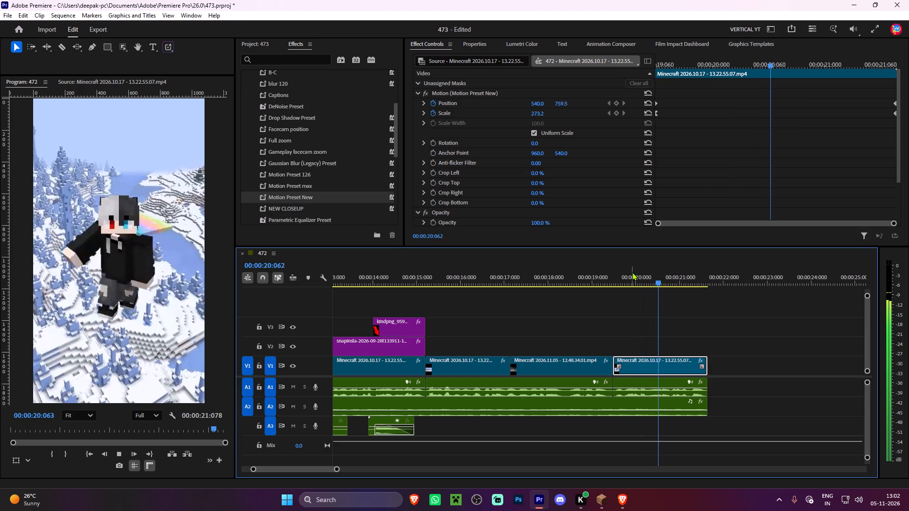
key("space")
key("space")
key("space")
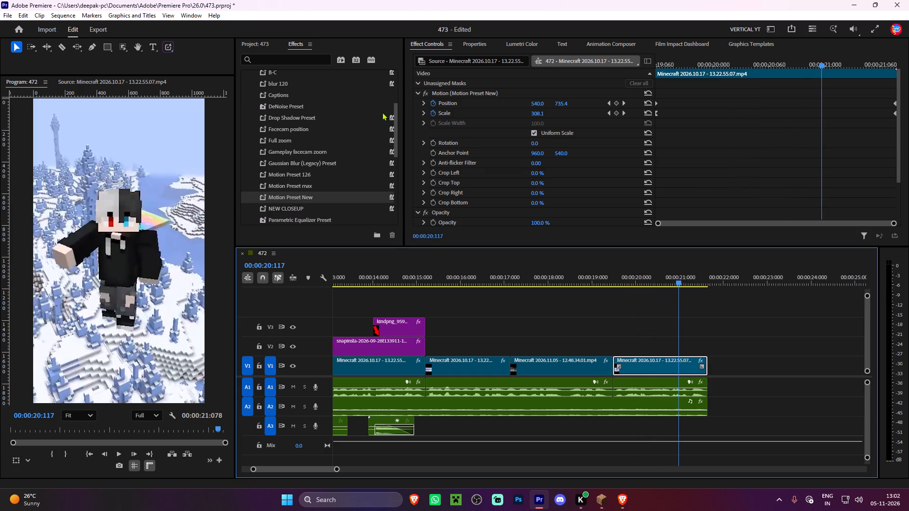
Import Subscribe Button Green Screen Animation (4K 60FPS + Bell Sound).mp4 from the Memes folder in Videos.
left_click(250, 46)
scroll(331, 200, "down", 4)
double_click(330, 207)
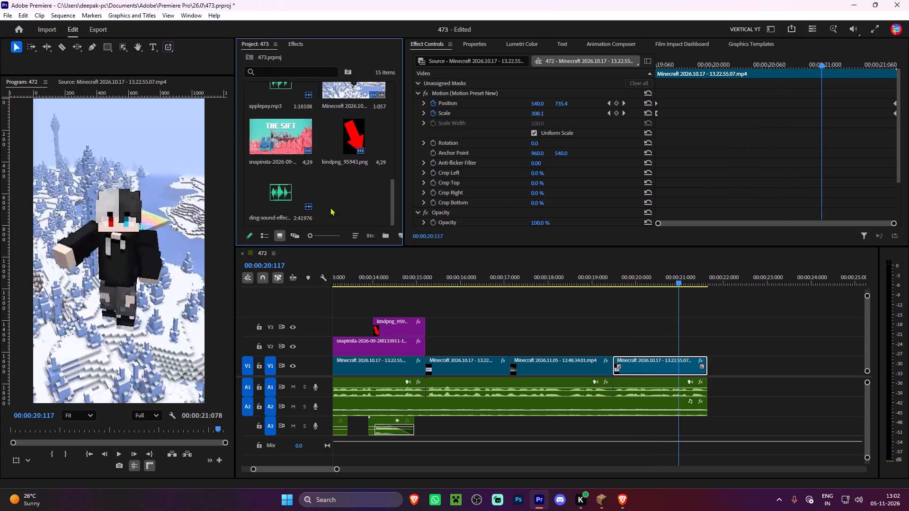
left_click(46, 172)
double_click(381, 100)
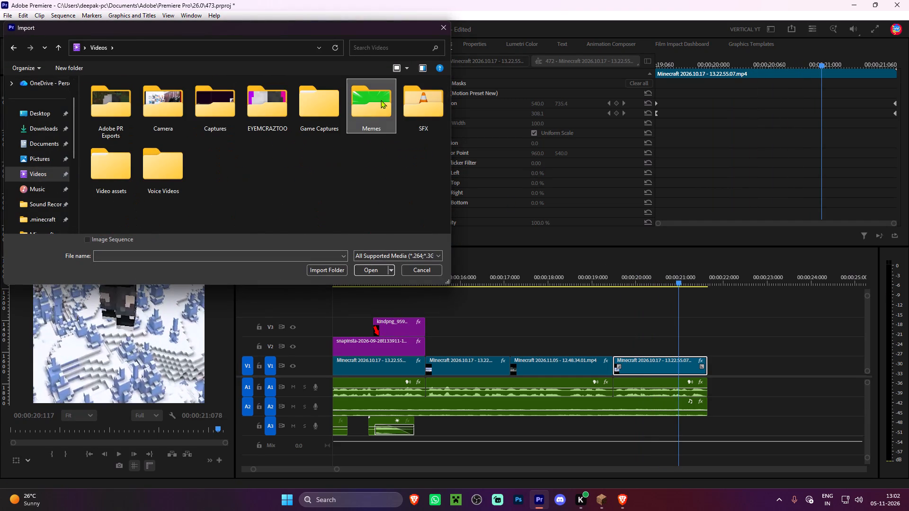
scroll(285, 122, "down", 7)
double_click(118, 190)
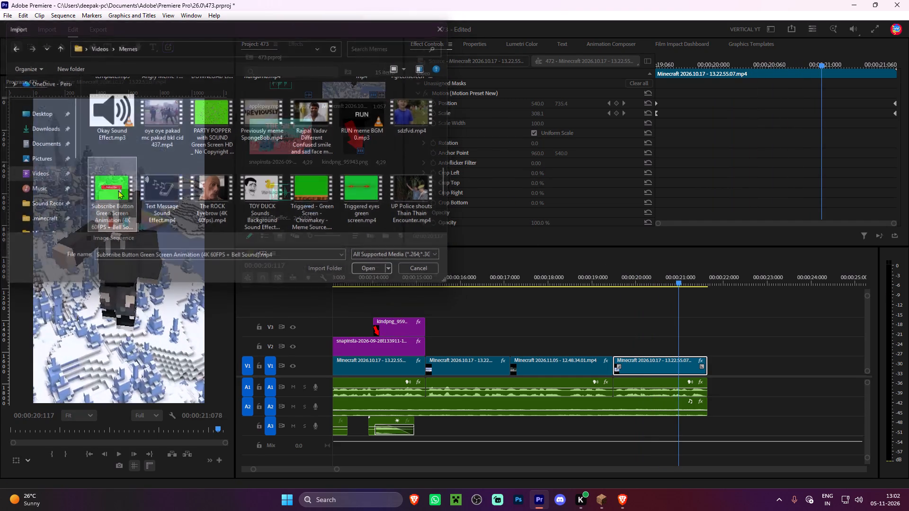
Mark a 0:46 section ending at 3:02 in the subscribe button source clip, covering the change to Subscribed.
left_click(351, 199)
left_click(345, 199)
key("space")
key("space")
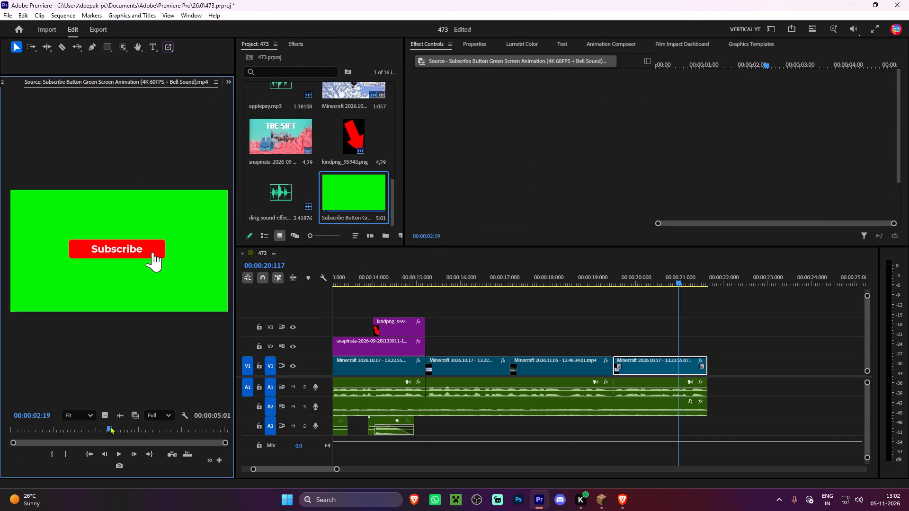
left_click(108, 431)
key("i")
key("space")
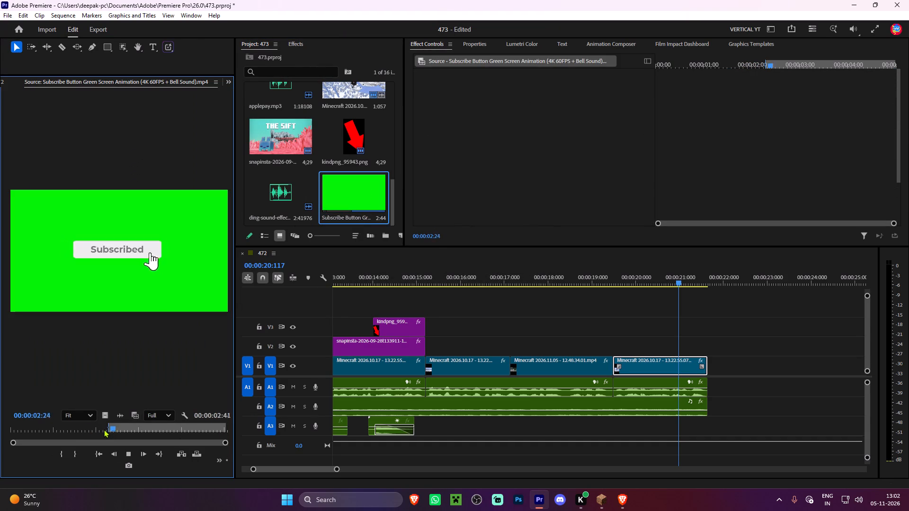
key("space")
type("o")
Place the marked subscribe section on V3, with its sound on A3, aligned to the end of the final gameplay clip.
left_click_drag(116, 258, 656, 346)
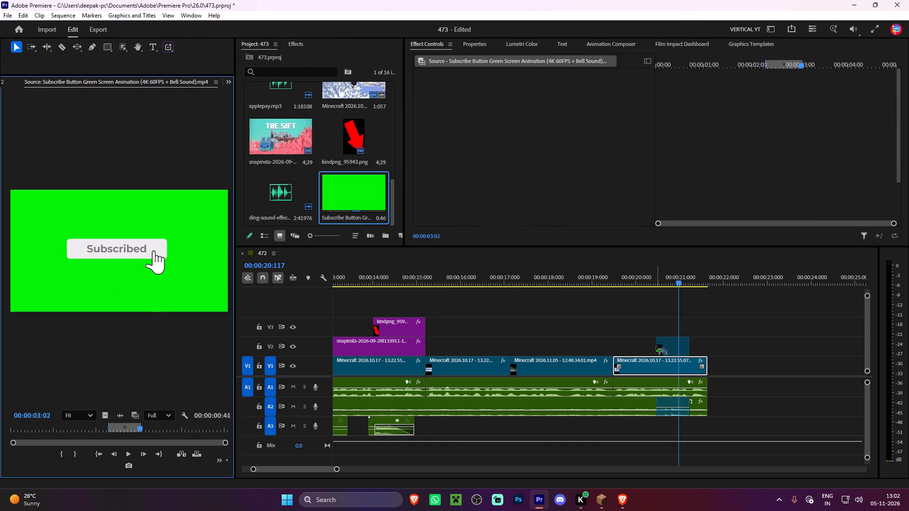
left_click_drag(656, 346, 675, 326)
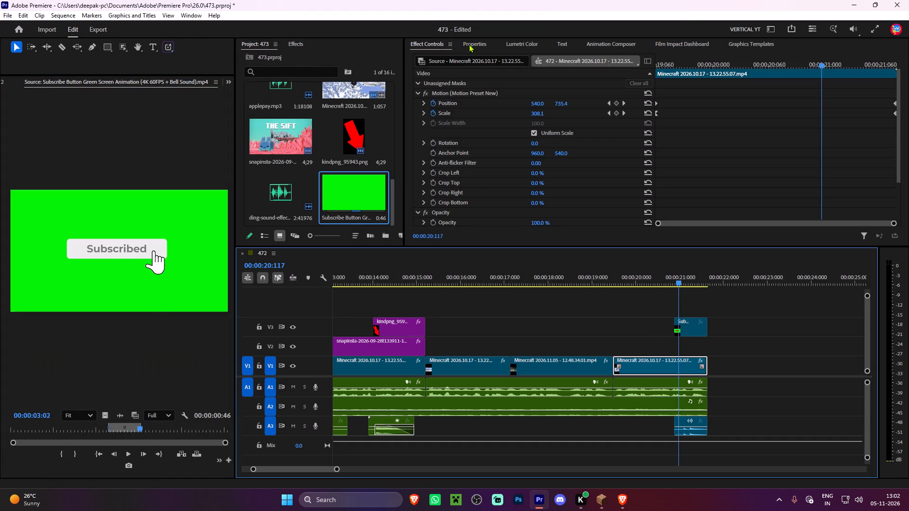
Apply the Subsribe green preset to the subscribe button clip on V3 and play it back.
left_click(296, 44)
scroll(305, 197, "down", 6)
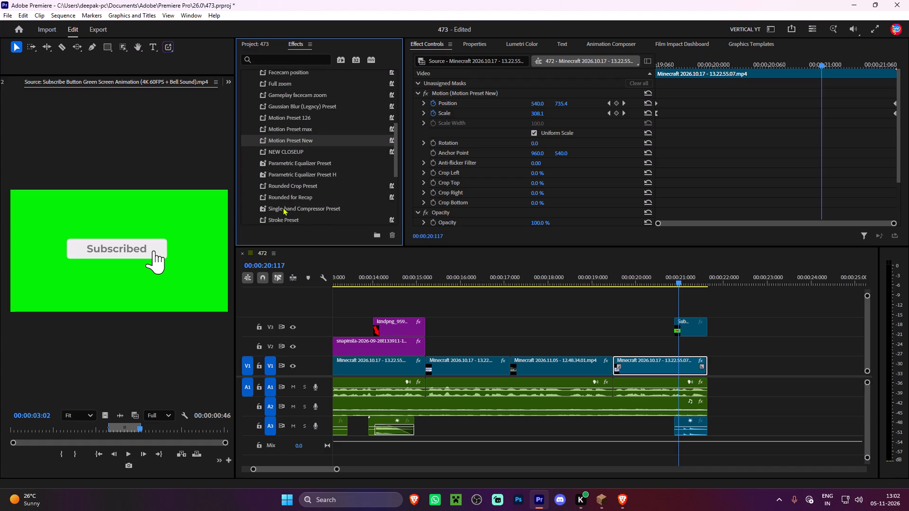
scroll(291, 210, "down", 3)
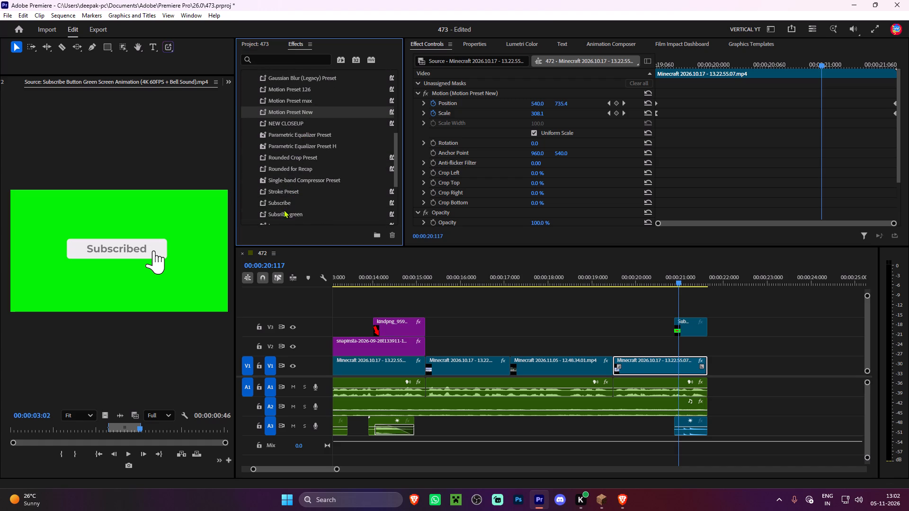
left_click_drag(282, 210, 686, 322)
left_click(662, 277)
key("space")
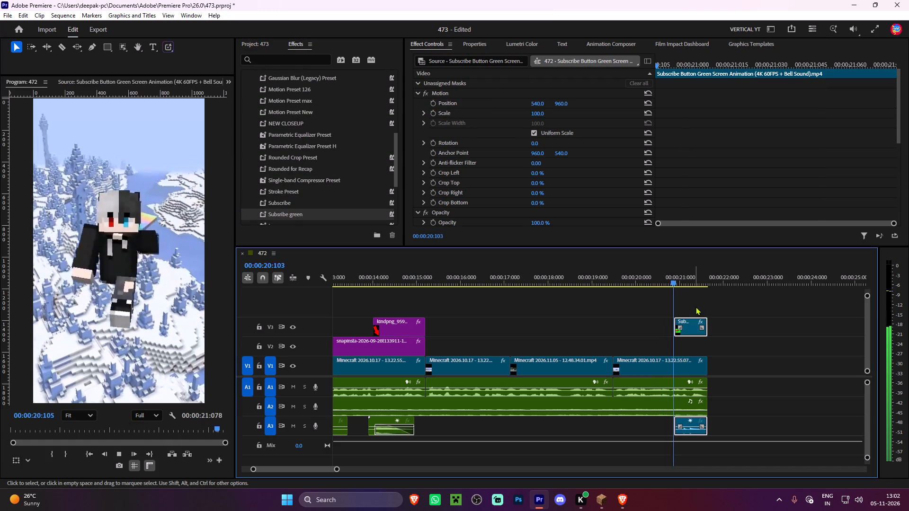
Scale the subscribe button clip on V3 to 71 and set its vertical position to 292.
key("space")
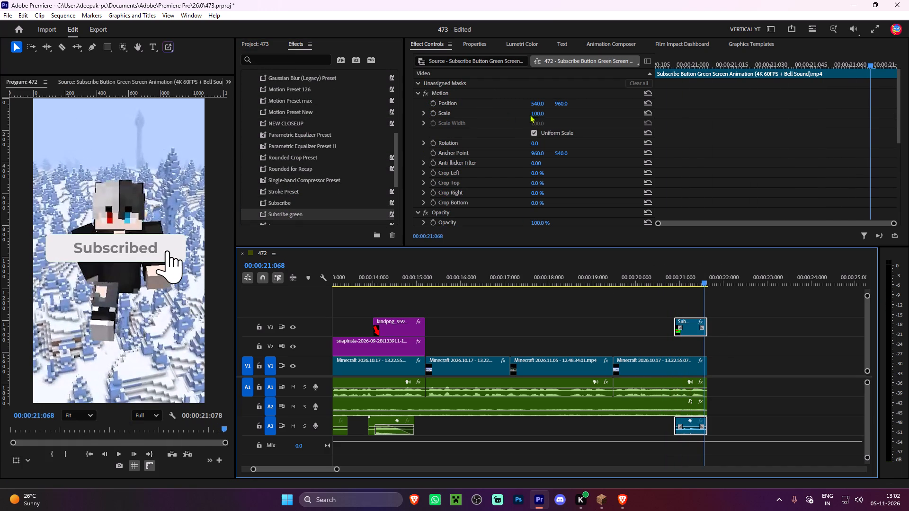
left_click_drag(535, 112, 520, 111)
left_click_drag(563, 104, 410, 126)
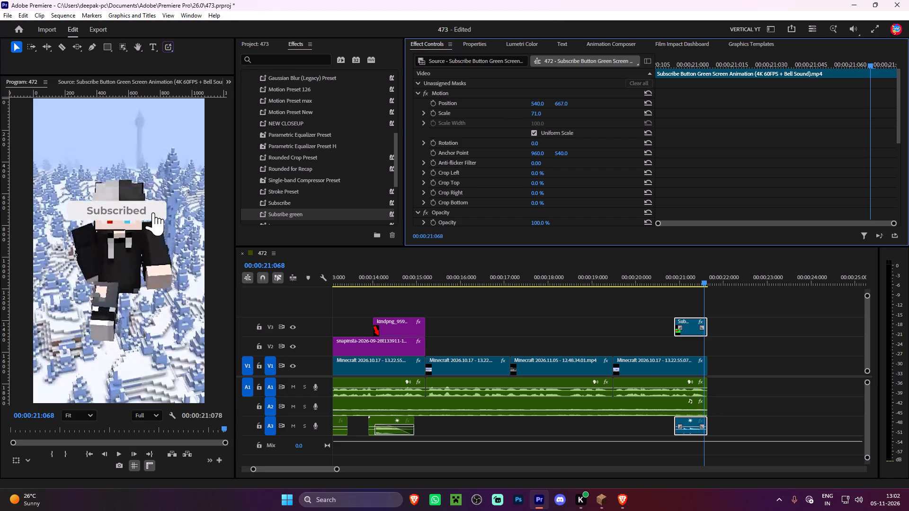
left_click_drag(410, 126, 247, 145)
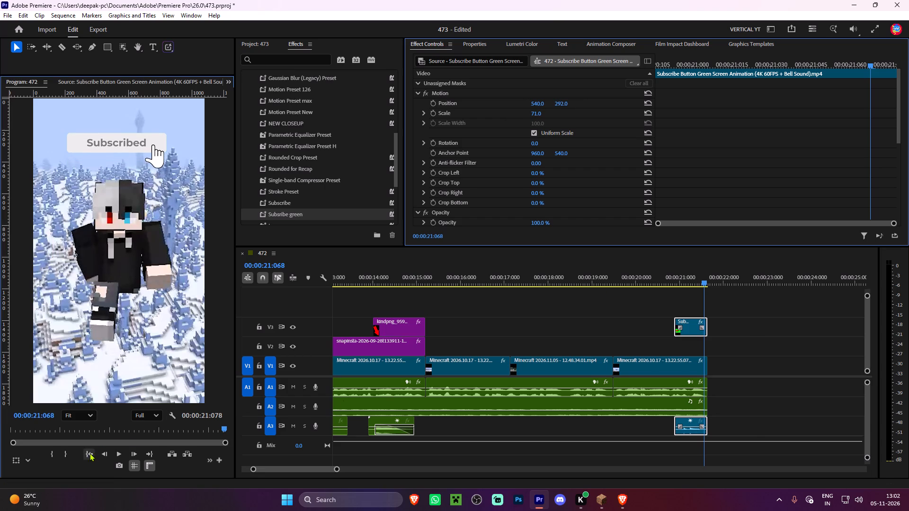
Play the edit from the start, replay the opening seconds, and delete the V1 gameplay clip ending at 00:00:03:108.
left_click(89, 453)
key("space")
scroll(381, 301, "down", 11, "alt")
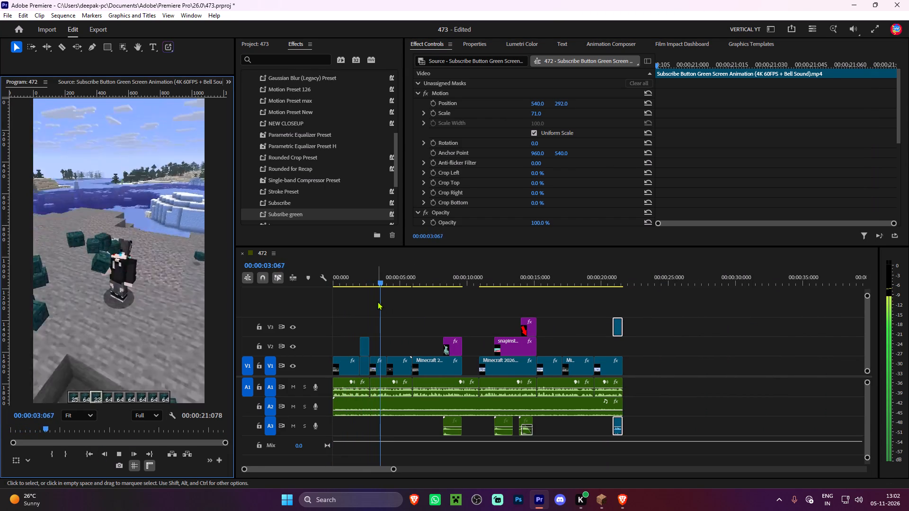
key("space")
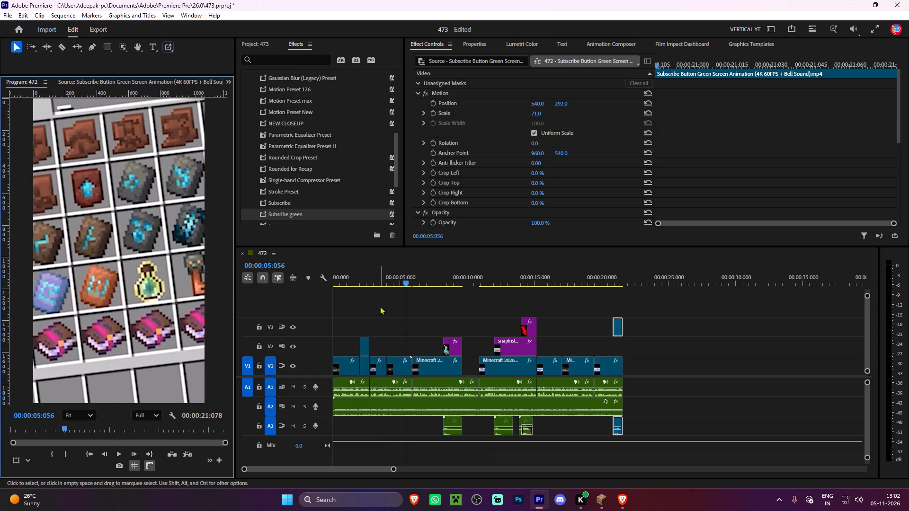
left_click(367, 274)
key("space")
scroll(376, 292, "up", 11, "alt")
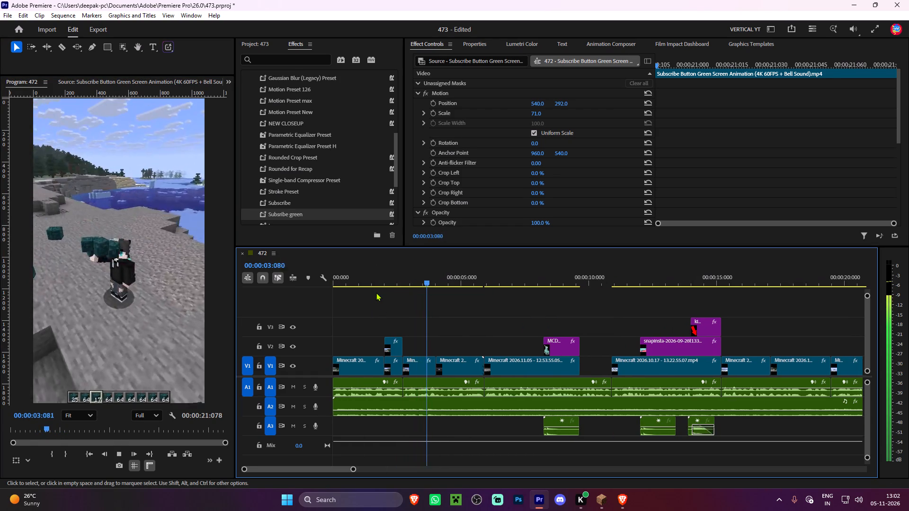
key("space")
scroll(389, 292, "up", 11, "alt")
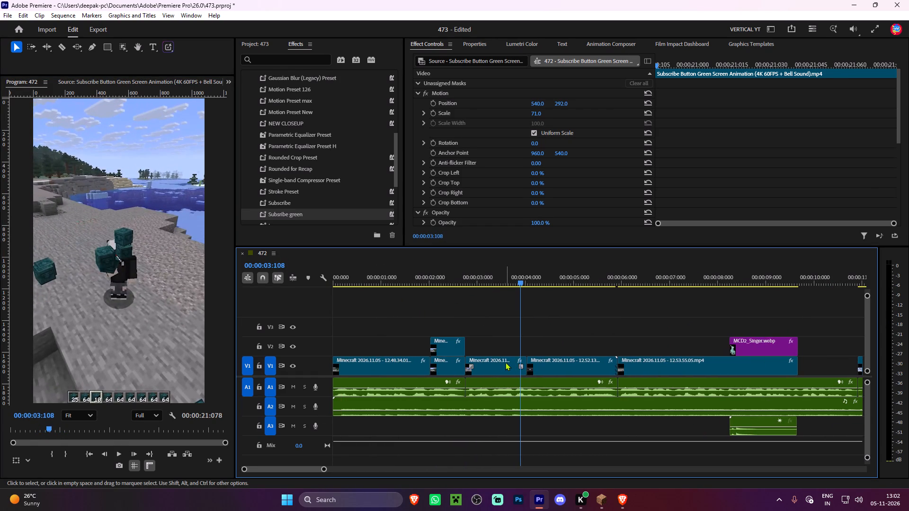
left_click(502, 362)
right_click(502, 362)
left_click(538, 62)
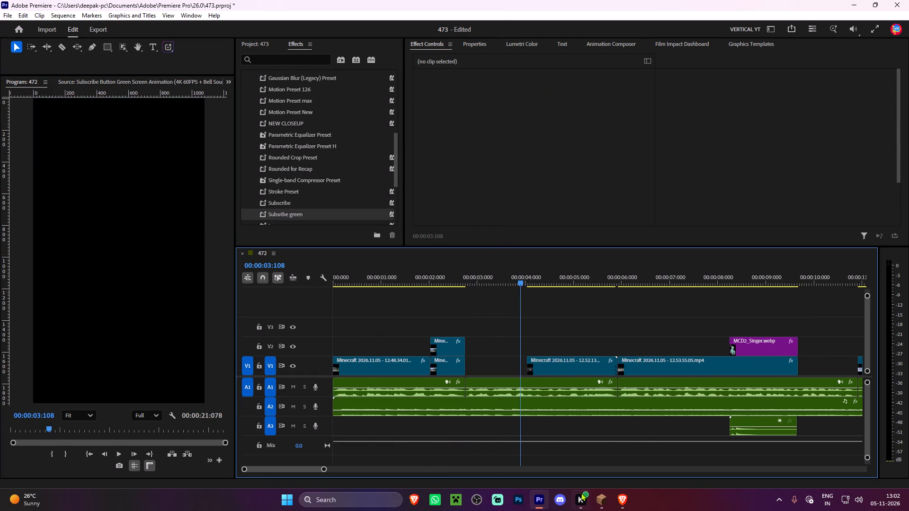
Switch to Minecraft, place the teal face-patterned block on the open gravel and drop its item beside it.
left_click(611, 497)
left_click_drag(440, 138, 454, 255)
key("w")
key("d")
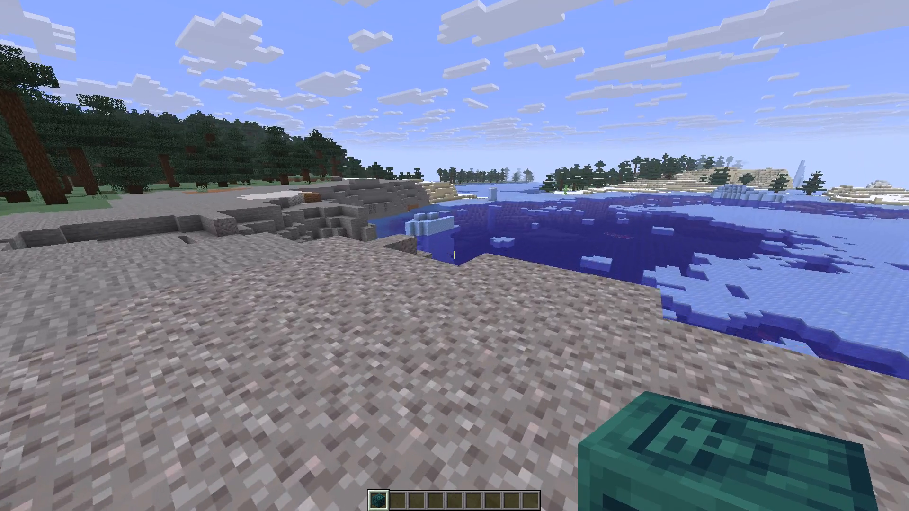
key("shift+d")
key("shift+space")
key("space")
key("w")
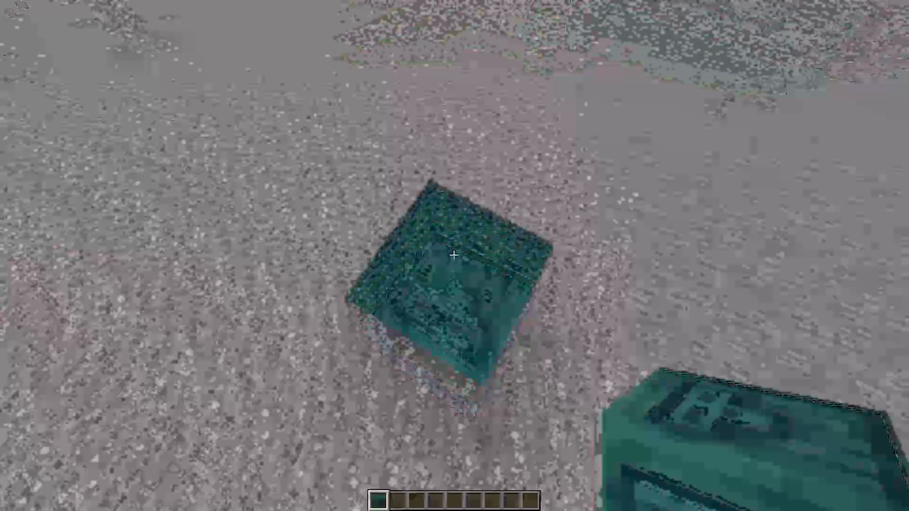
key("q")
key("s")
key("a")
key("a")
key("a")
key("a")
key("s")
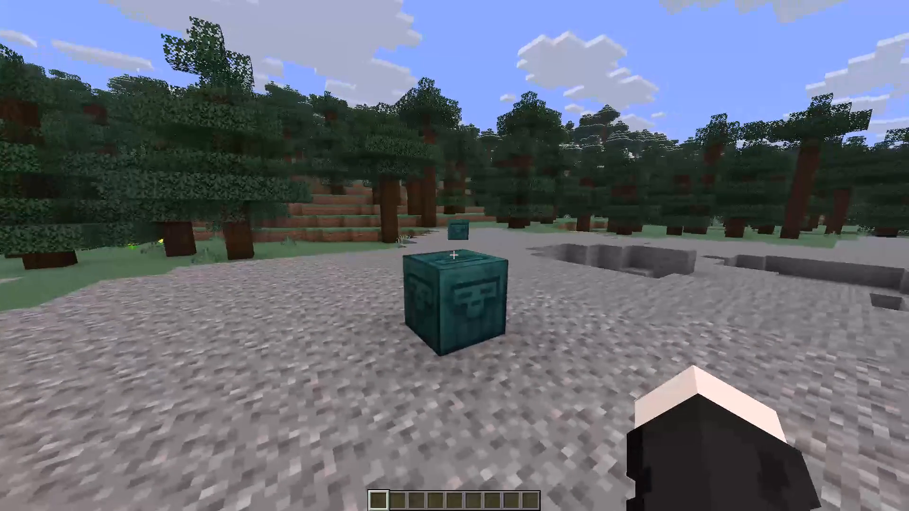
Change the game mode to Spectator and start a gameplay recording facing the placed block.
key("F3")
key("F4")
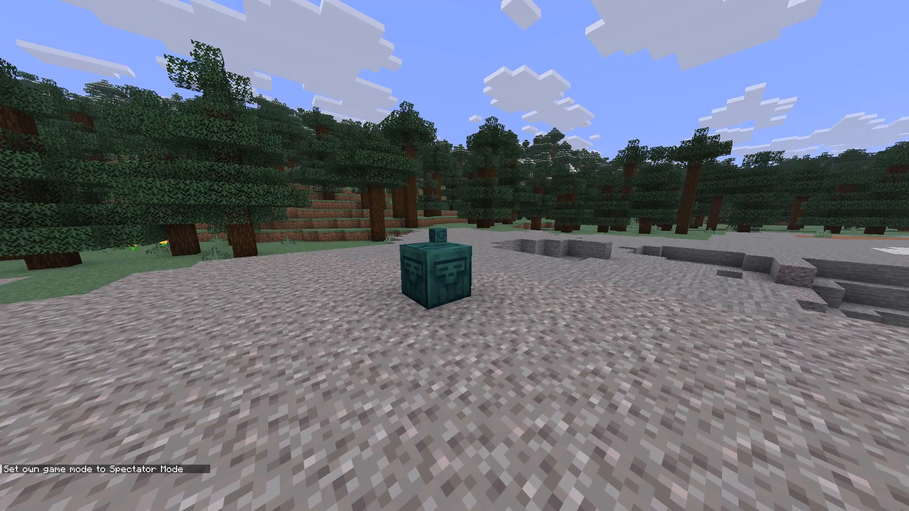
key("alt+x")
key("s")
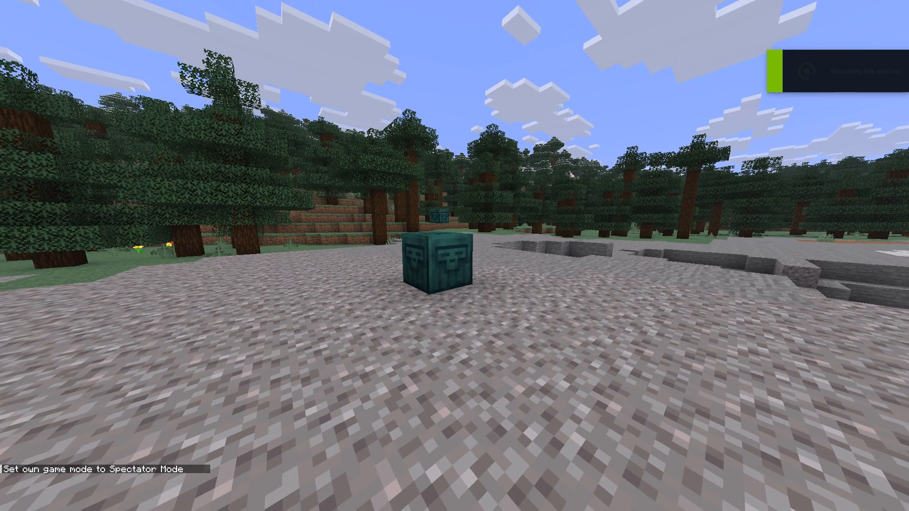
Film the block and its floating item while flying in close and backing away across the gravel.
key("space")
key("w")
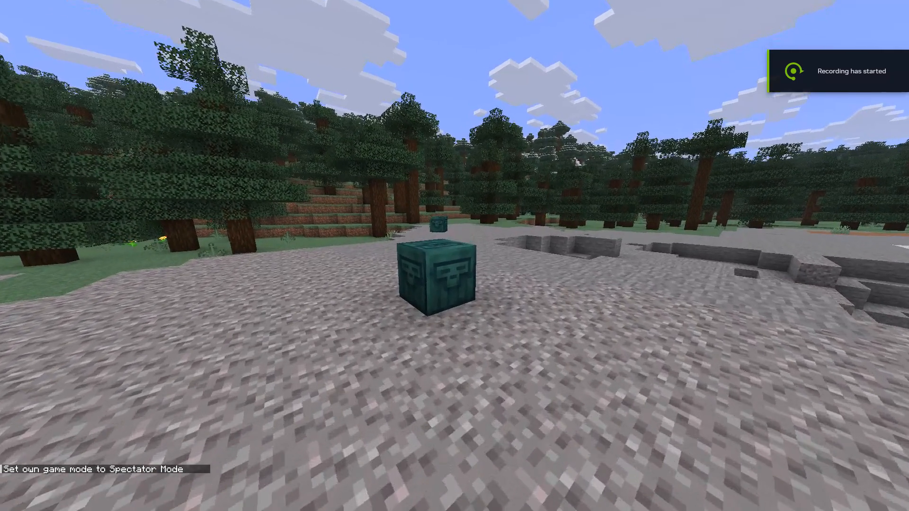
key("s")
key("s")
key("s")
key("s")
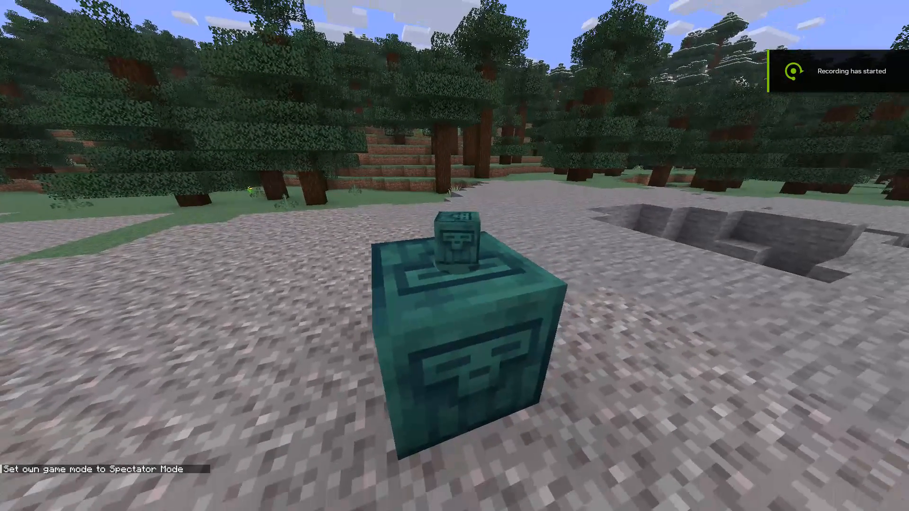
key("a")
key("w")
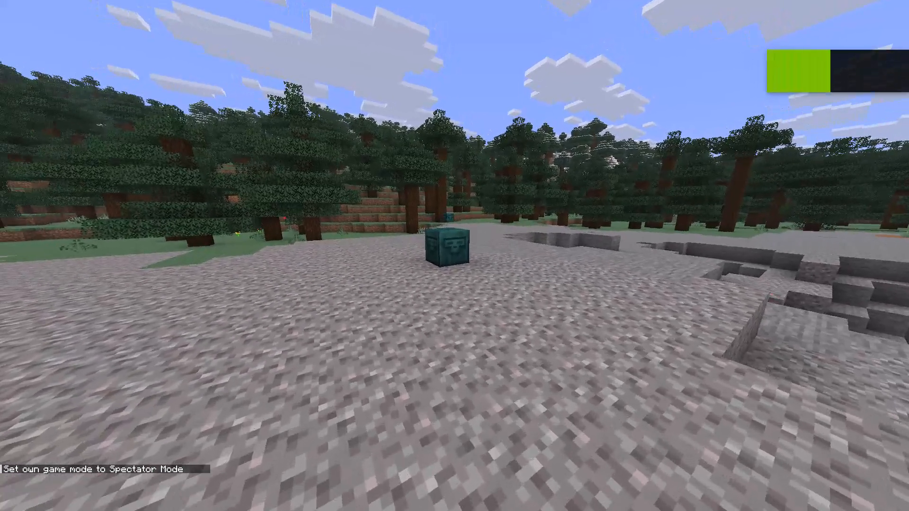
Film sideways passes around the block, keeping it and the floating item centred in view.
key("d")
key("a")
key("a")
key("a")
key("a")
key("a")
key("a")
key("a")
key("a")
key("a")
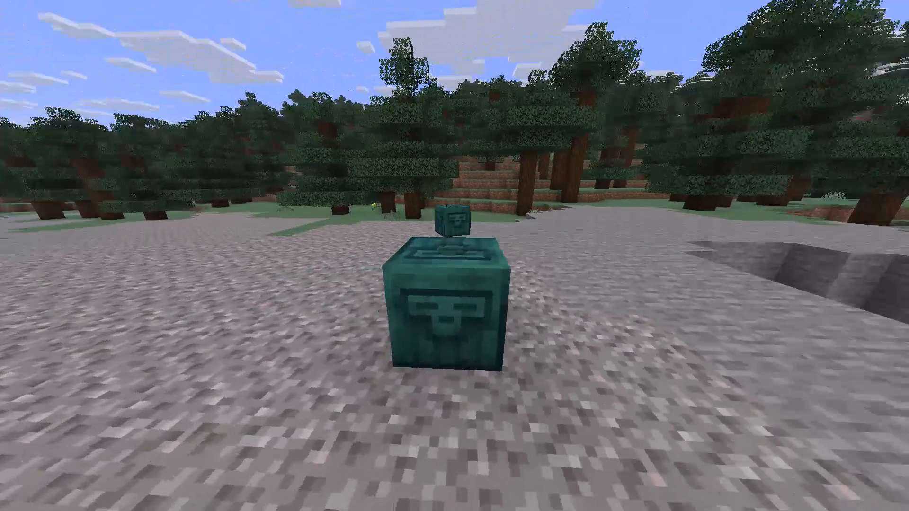
key("d")
key("d")
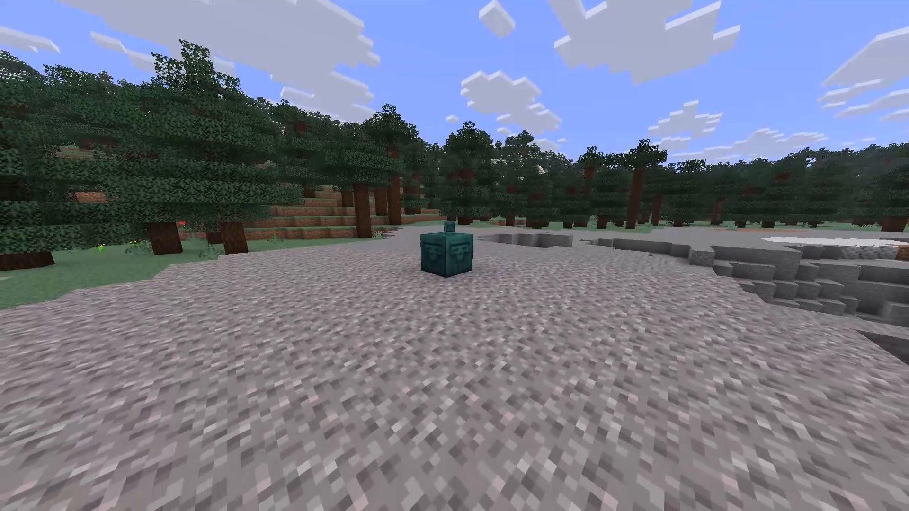
Film close fly-ins over the top of the block and a swing around it to face the white pillar.
key("w")
key("w")
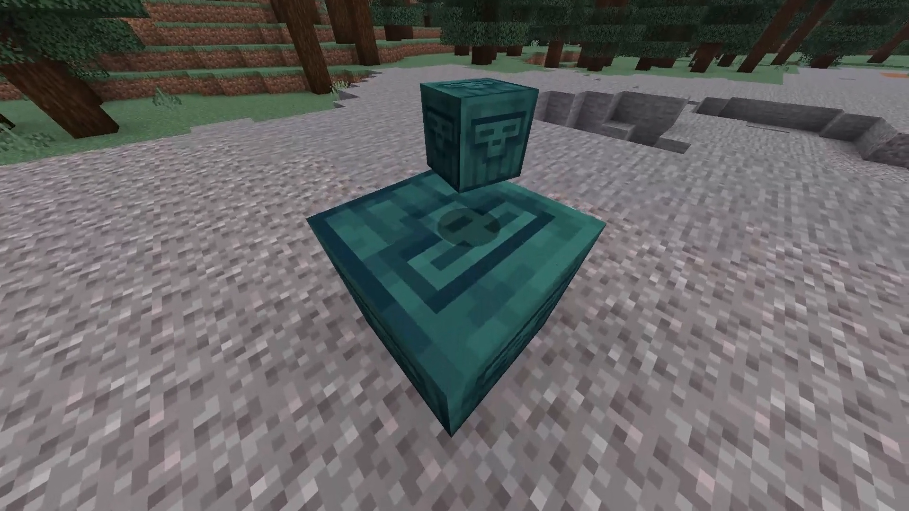
key("s")
key("s")
key("s")
key("s")
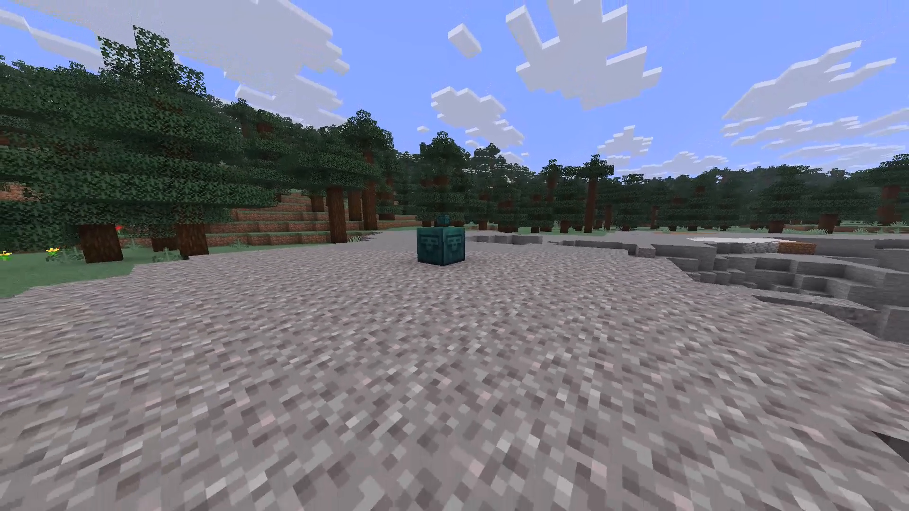
key("w")
key("w")
key("w")
key("w")
key("d")
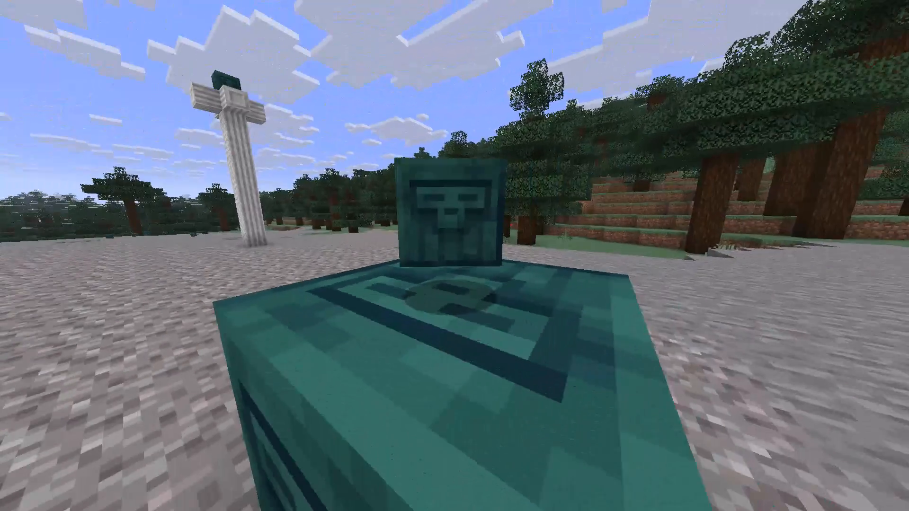
key("a")
key("w")
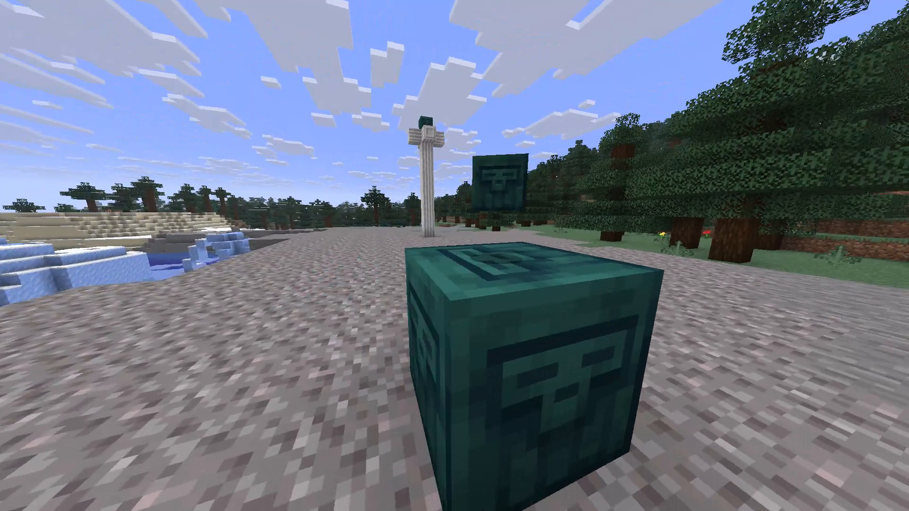
Film the block's front against the forest, circling and varying the distance to it.
key("d")
key("s")
scroll(454, 255, "down", 5)
key("w")
key("w")
key("w")
key("w")
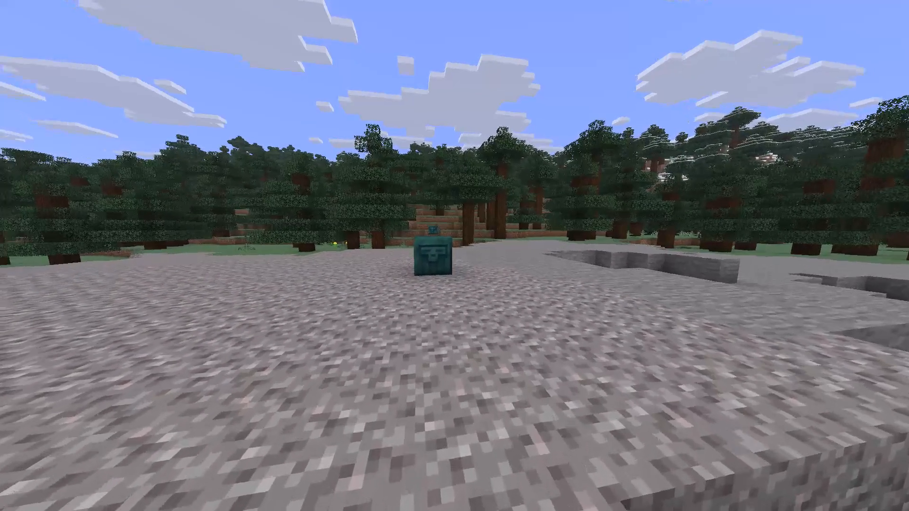
key("d")
key("d")
key("d")
key("d")
key("a")
key("s")
key("s")
key("s")
key("s")
key("s")
key("s")
key("s")
key("d")
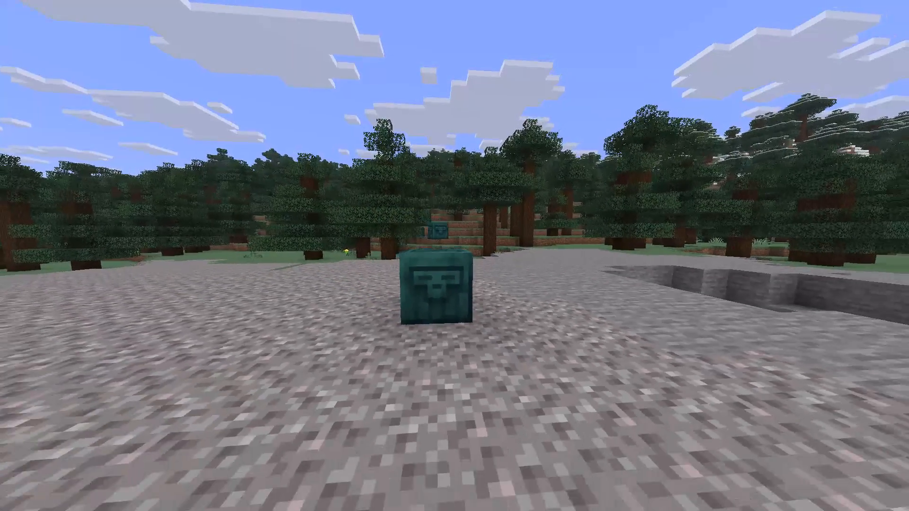
Film a long approach from low and far away up to the block's corner, with the pillar behind it.
key("space")
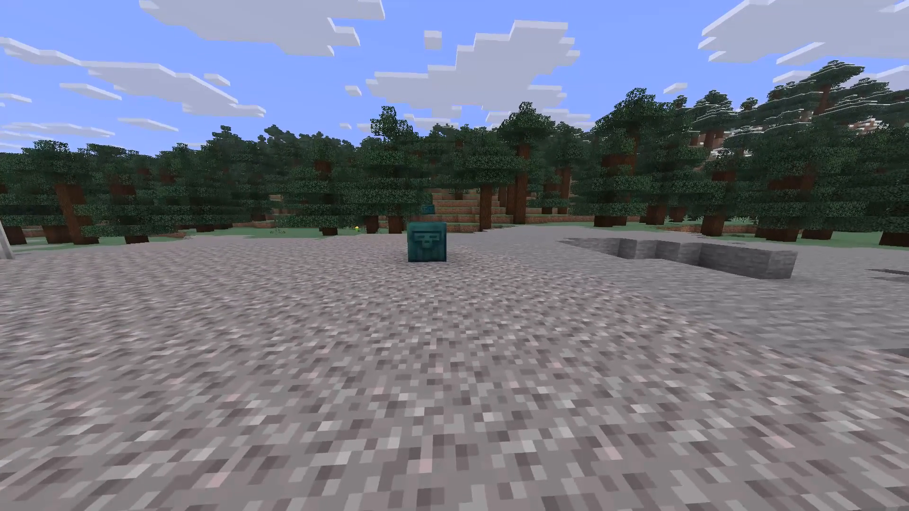
key("w")
key("w")
key("w")
key("w")
key("w")
key("w")
key("w")
key("w")
key("w")
key("w")
key("w")
key("w")
key("w")
key("w")
key("w")
key("d")
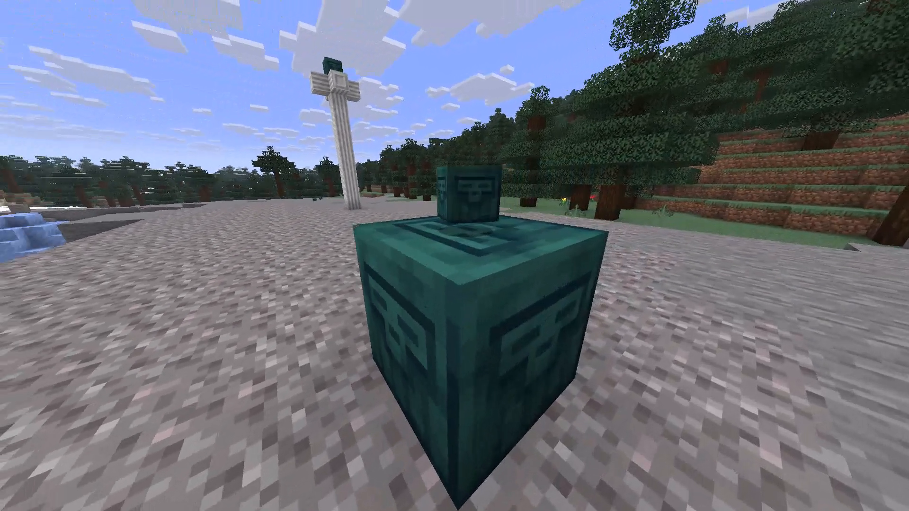
Film a sideways sweep around the block, finishing with it centred in front of the trees.
key("a")
key("a")
key("a")
key("a")
key("a")
key("a")
key("a")
key("a")
key("a")
key("a")
key("a")
key("a")
key("d")
key("s")
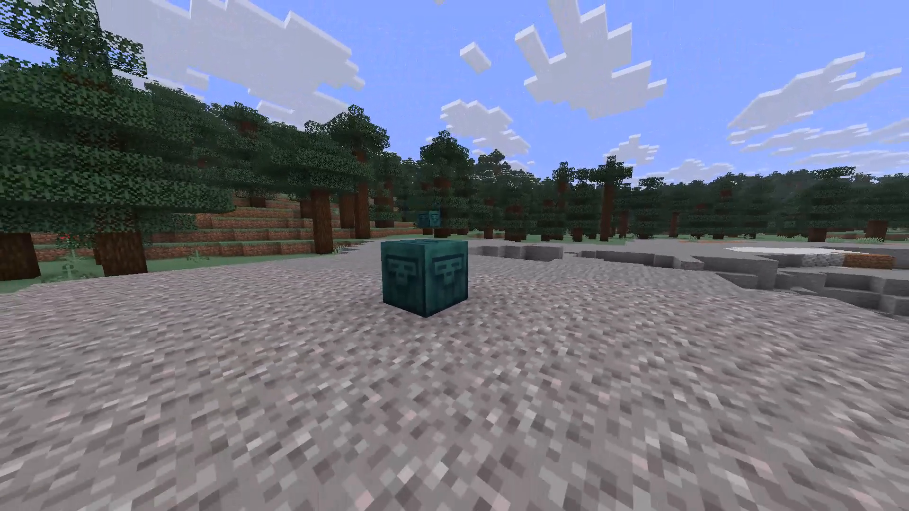
Film a rise high above the gravel and a fast fly-in down to the block, and end the recording.
key("space")
key("space")
key("space")
key("space")
key("space")
key("space")
key("space")
key("space")
key("space")
key("space")
key("space")
key("space")
key("F3")
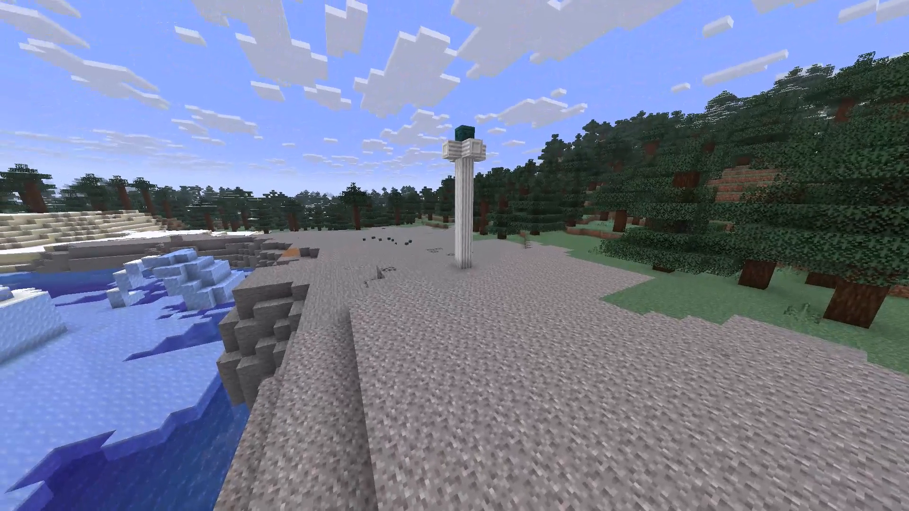
key("F4")
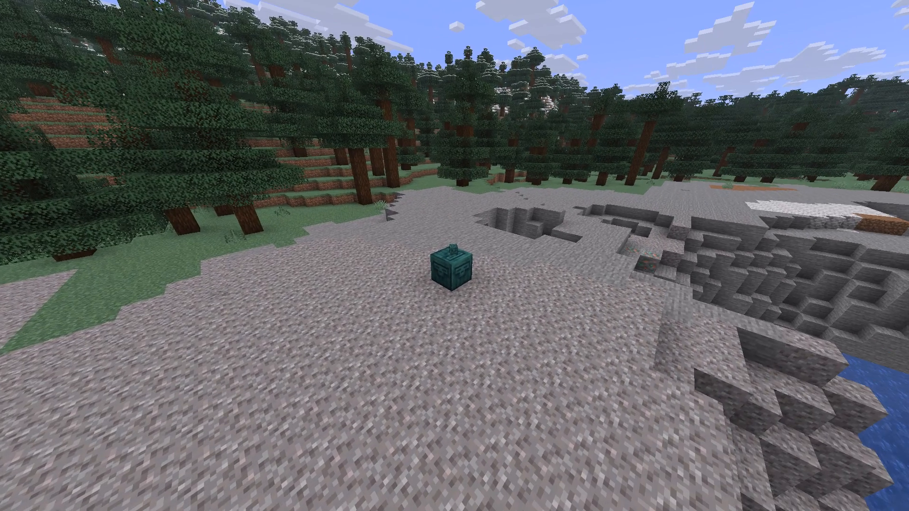
key("ctrl+w")
key("w")
key("w")
key("w")
key("w")
key("w")
key("w")
key("w")
key("w")
key("w")
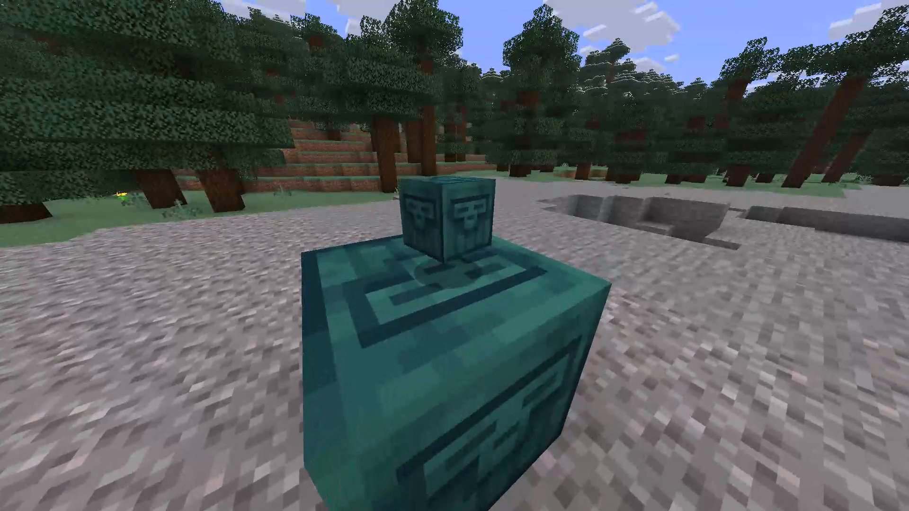
key("alt+x")
Return to Premiere and import the new Minecraft recording from Videos > Game Captures > Minecraft.
key("alt+Tab")
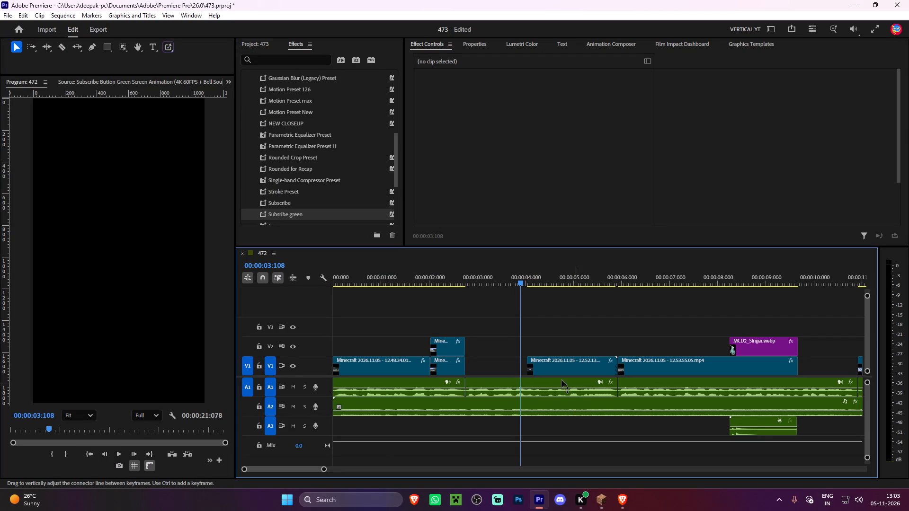
left_click(266, 40)
scroll(292, 215, "down", 4)
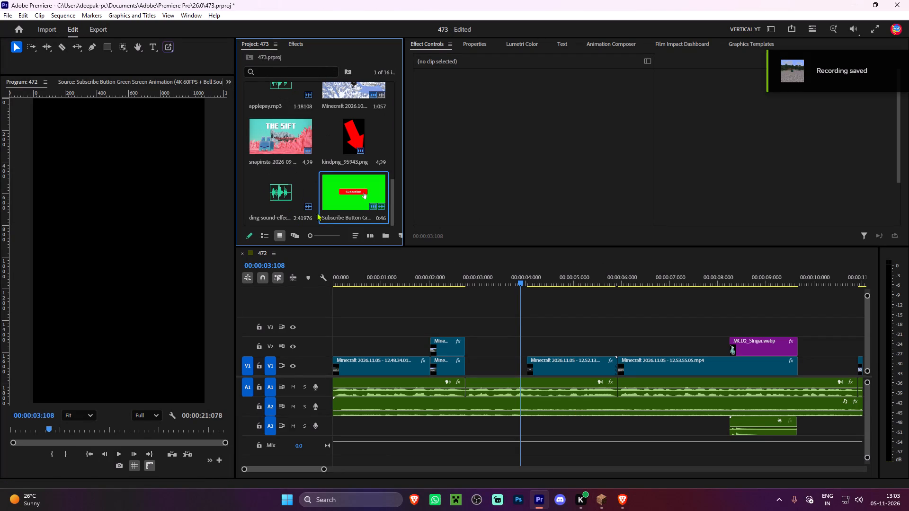
double_click(316, 221)
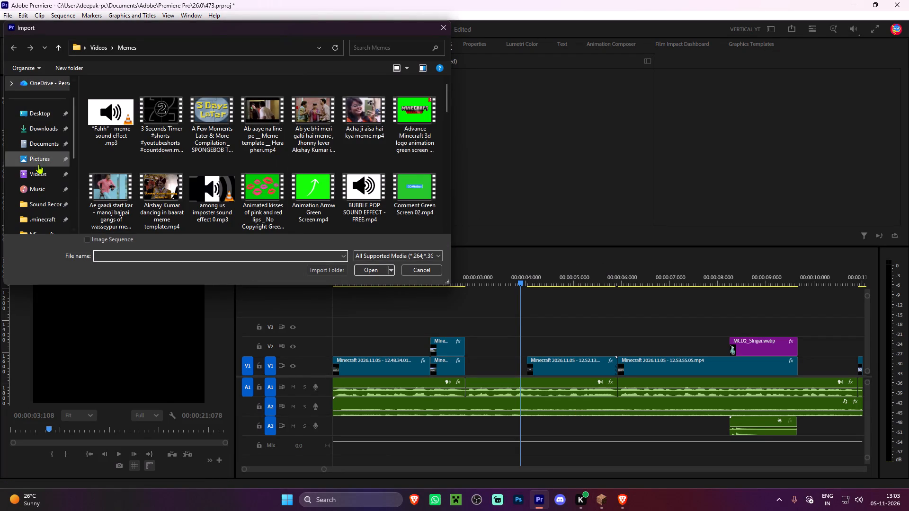
left_click(33, 176)
scroll(270, 157, "down", 1)
double_click(319, 110)
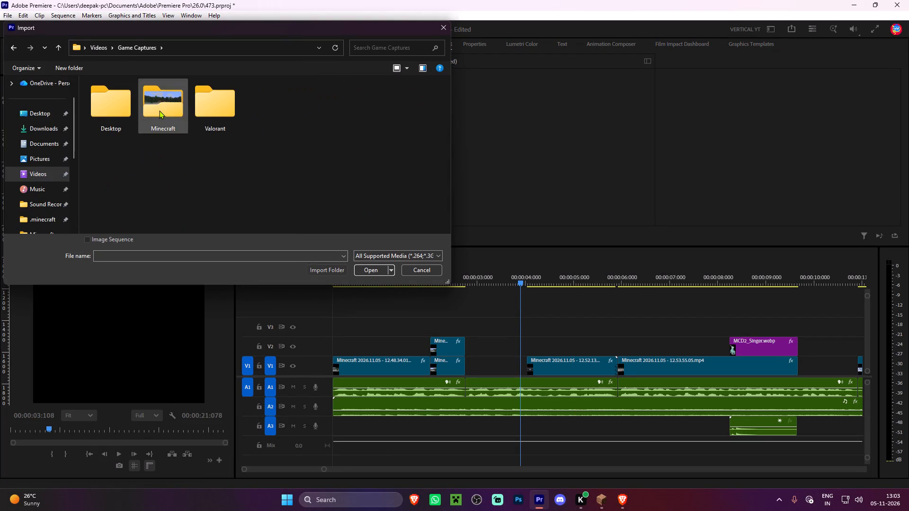
double_click(159, 110)
scroll(225, 153, "down", 11)
double_click(134, 184)
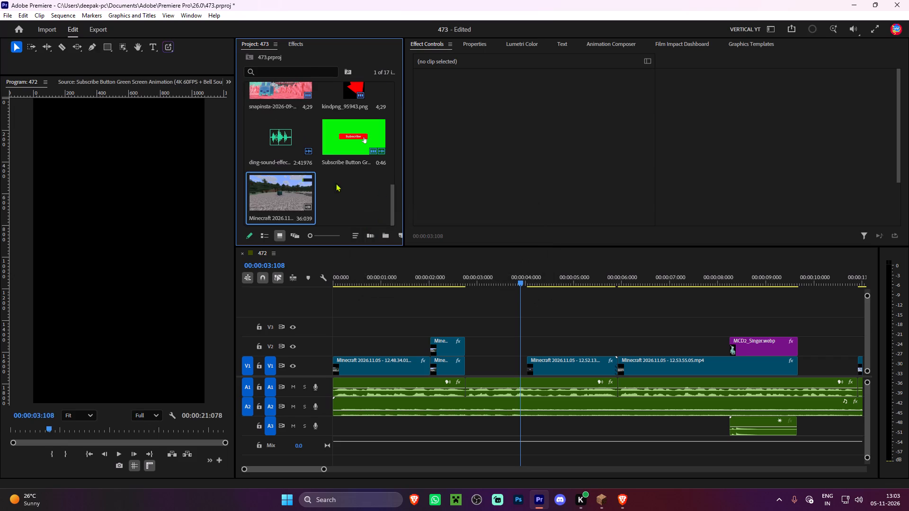
Preview the newly imported Minecraft recording and mark an In point at 00:00:34:048, at the start of the fly-in to the block.
double_click(273, 185)
key("space")
left_click_drag(107, 428, 184, 431)
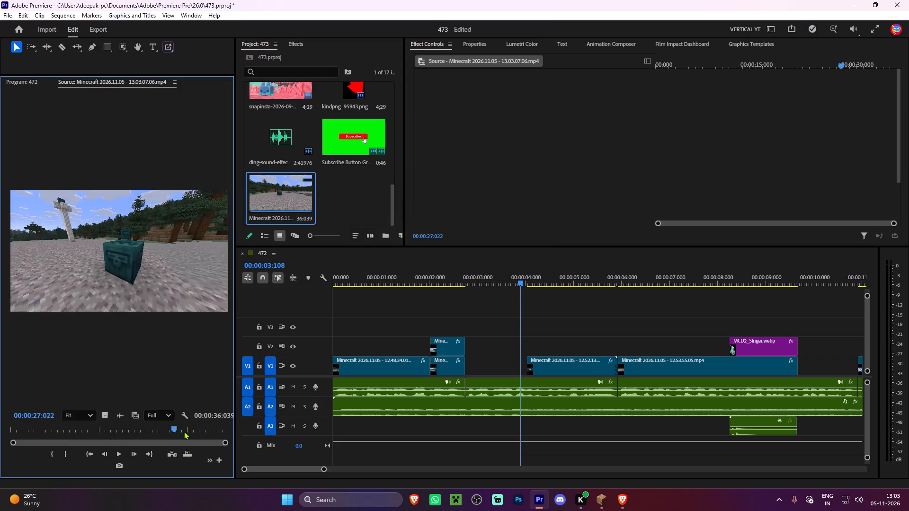
left_click_drag(184, 431, 215, 431)
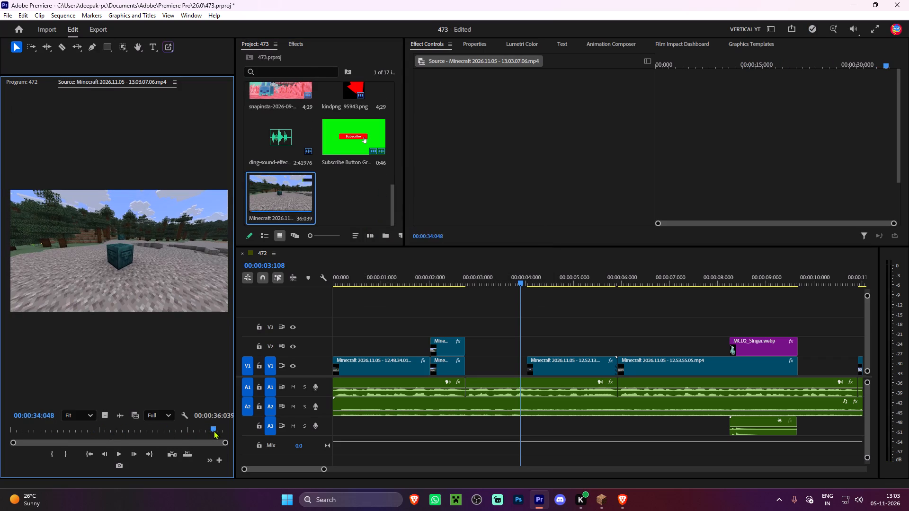
key("i")
key("space")
Place only the video of the marked fly-in in the V1 gap before the 12.52.13 clip, trimming its end to fit.
left_click_drag(106, 417, 121, 403)
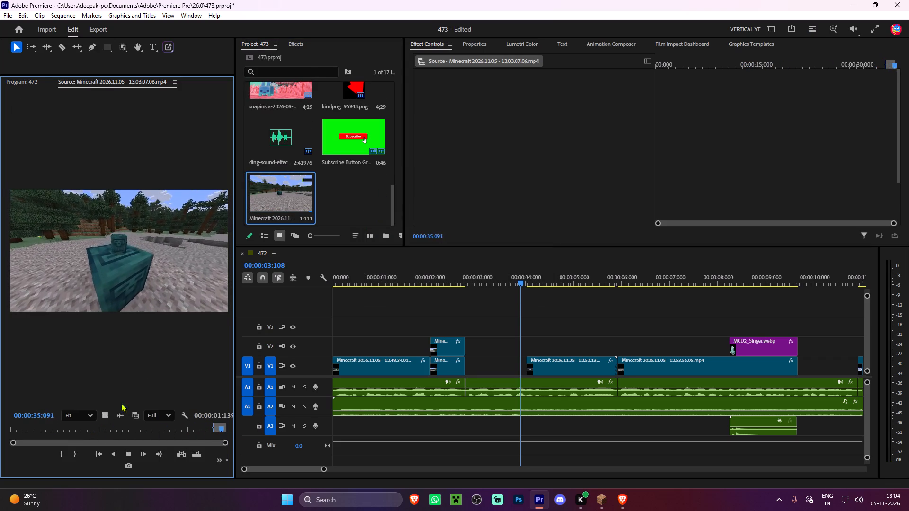
left_click_drag(121, 403, 469, 344)
left_click_drag(547, 344, 530, 344)
left_click_drag(523, 343, 528, 343)
left_click_drag(483, 352, 485, 364)
Apply Motion Preset max to the new fly-in clip and set its horizontal position to 503.
left_click(481, 283)
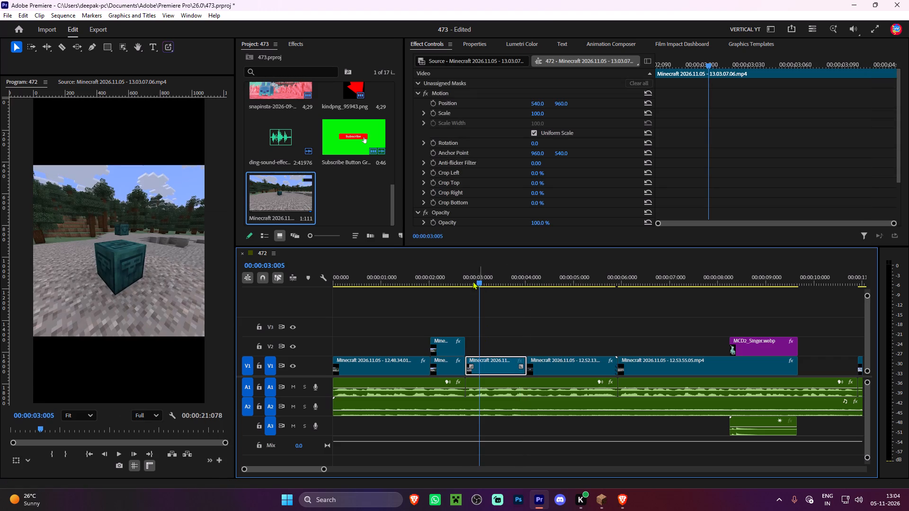
left_click(304, 45)
scroll(306, 150, "up", 4)
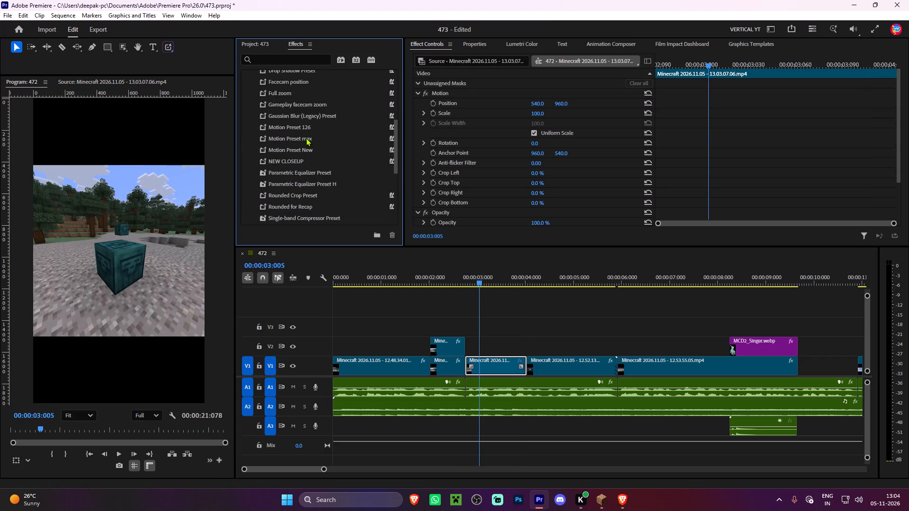
left_click_drag(306, 138, 506, 370)
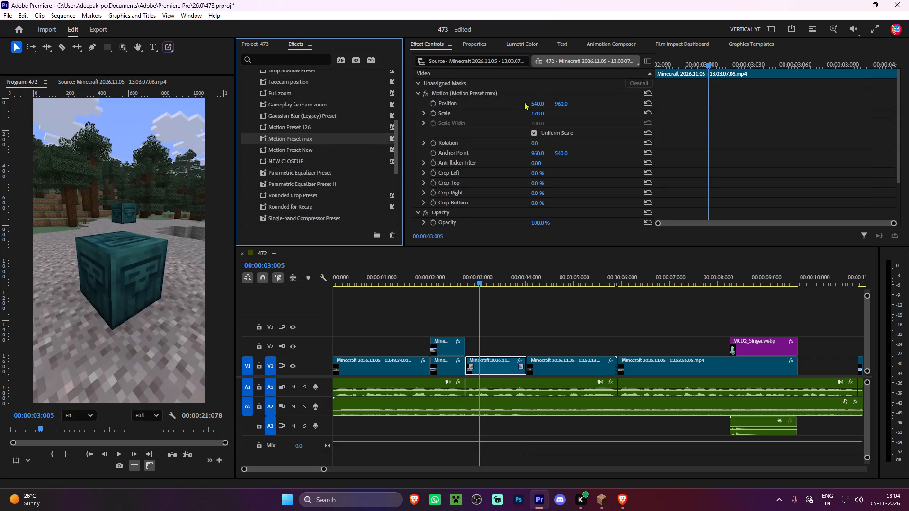
left_click_drag(538, 100, 519, 98)
Play back the sequence from about 2 seconds to review the new fly-in clip in context.
left_click(451, 278)
key("space")
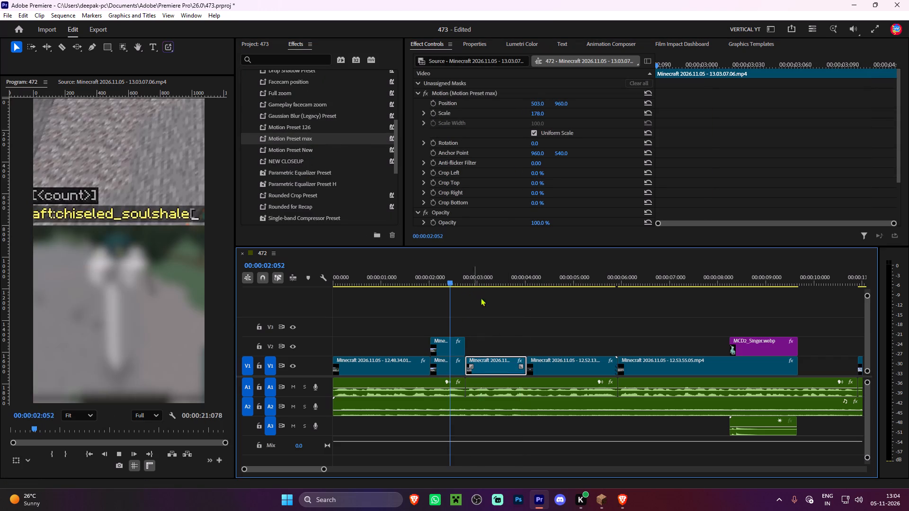
left_click(492, 304)
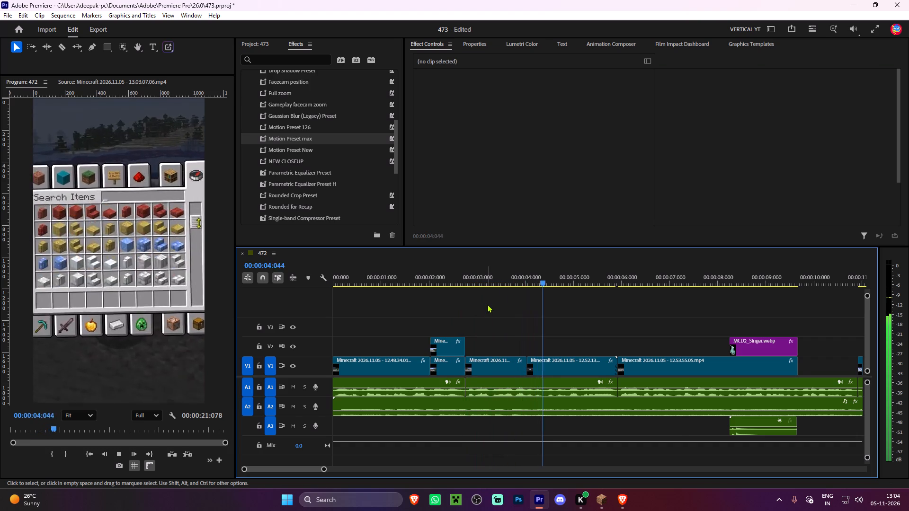
scroll(487, 304, "down", 5, "alt")
key("space")
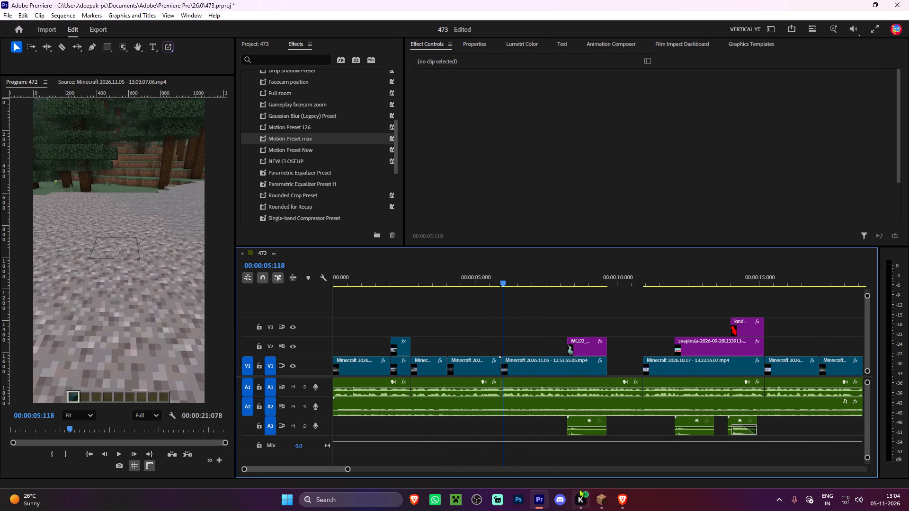
Switch to the Brave browser and search YouTube for "question mark green screen".
left_click(620, 500)
left_click(43, 0)
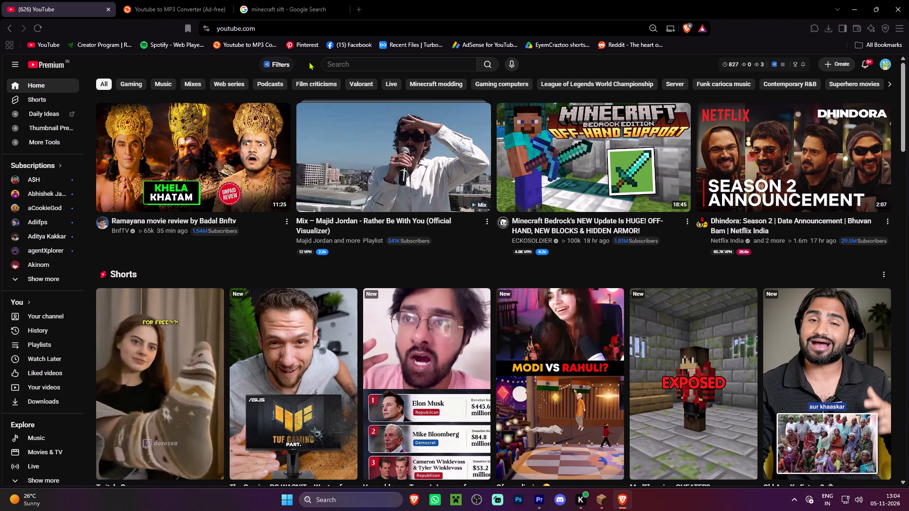
left_click(341, 62)
type("qwu")
key("BackSpace")
key("BackSpace")
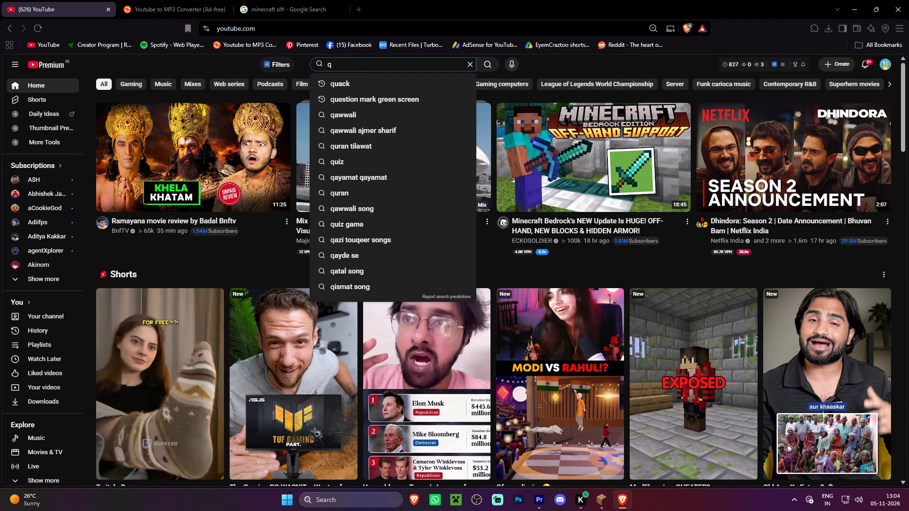
type("es")
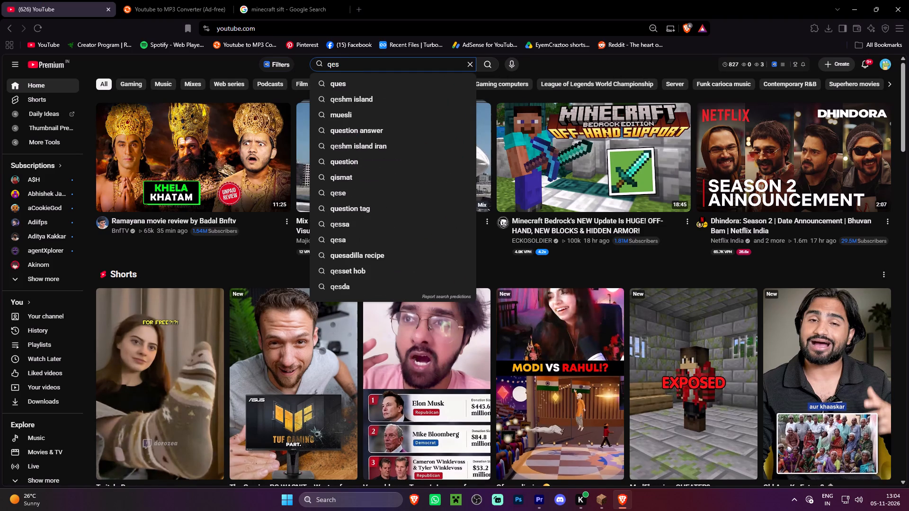
type("tion mark")
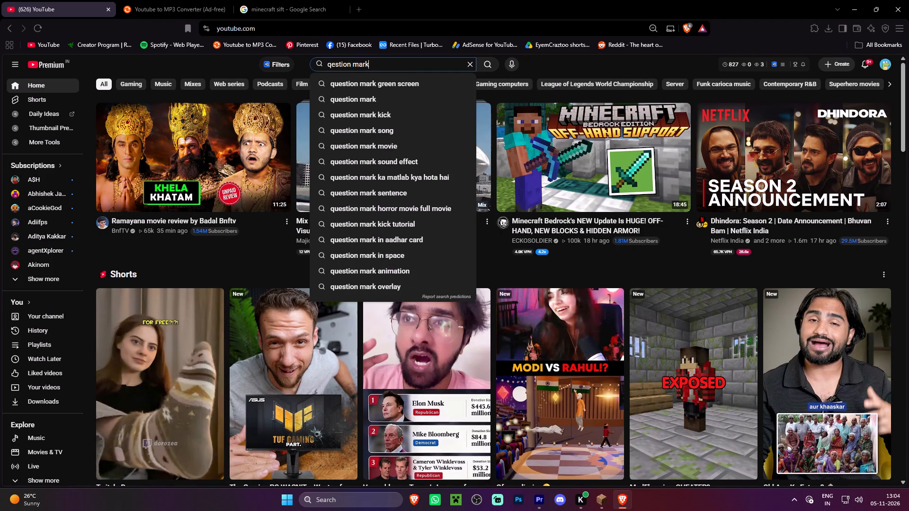
key("space")
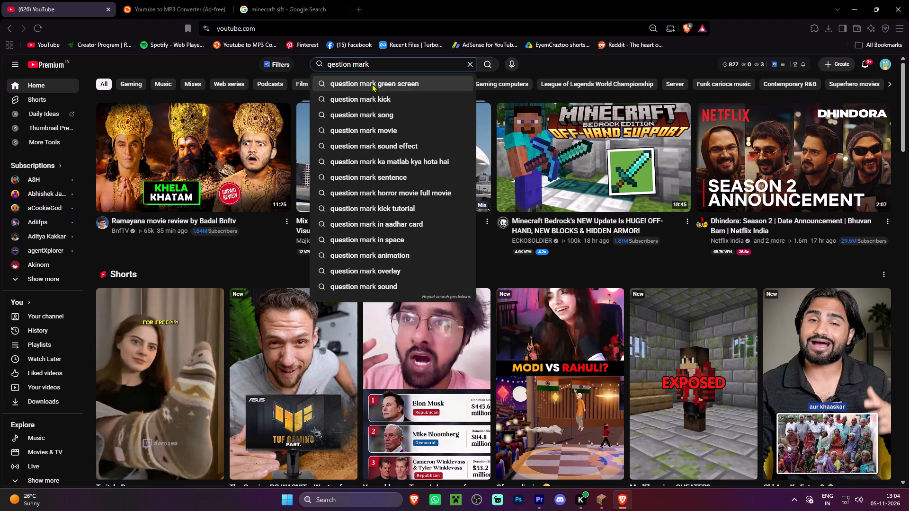
left_click(372, 84)
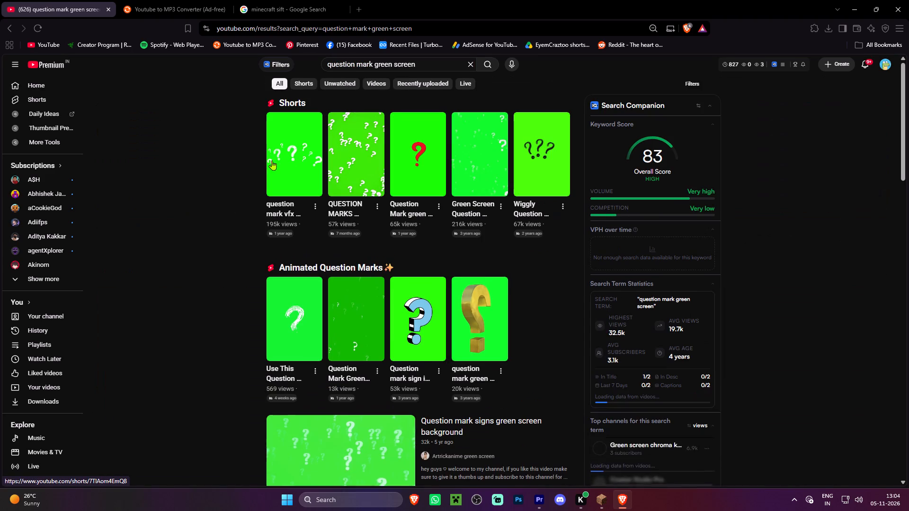
Browse the question mark green screen results and preview the Short with the yellow question mark character at several points.
scroll(338, 270, "down", 1)
scroll(324, 363, "down", 1)
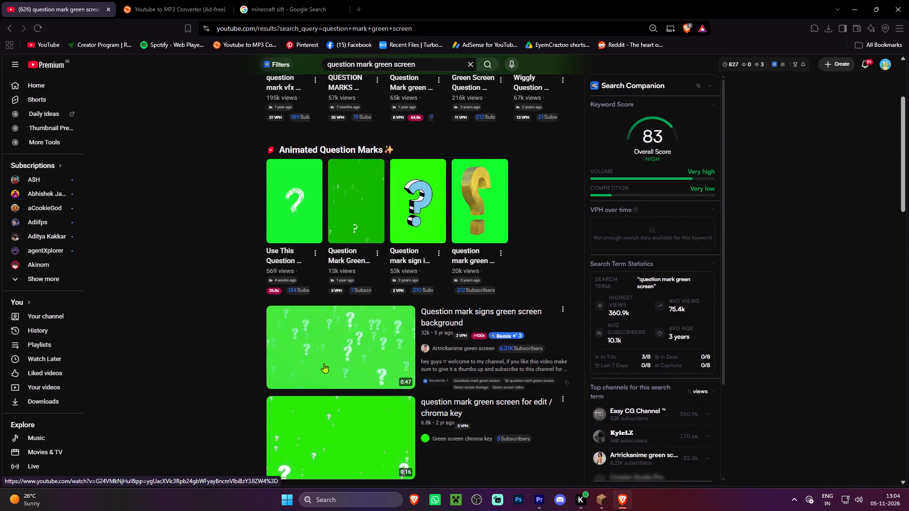
scroll(324, 363, "down", 3)
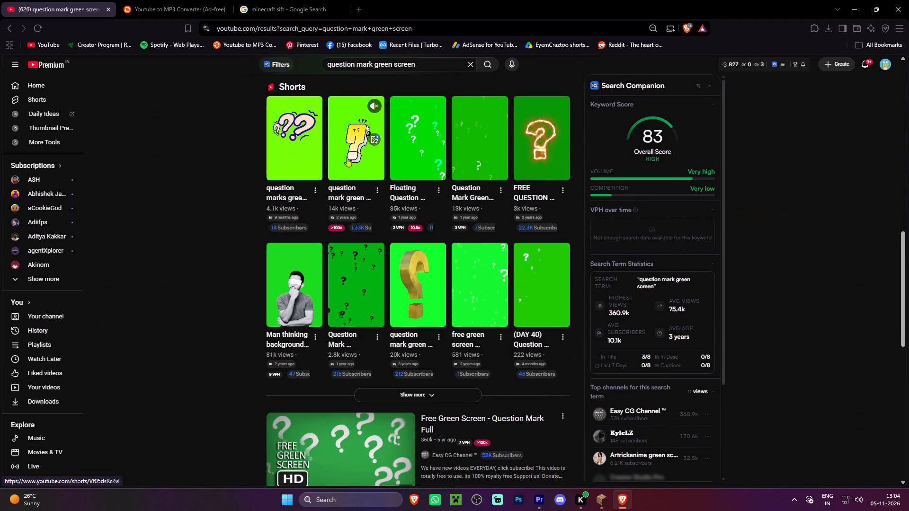
scroll(350, 225, "down", 3)
scroll(338, 235, "up", 4)
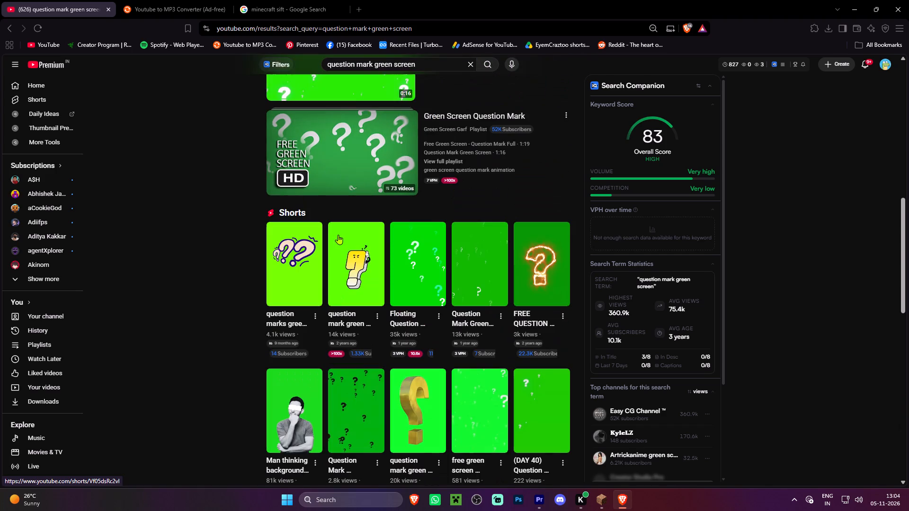
left_click(356, 270)
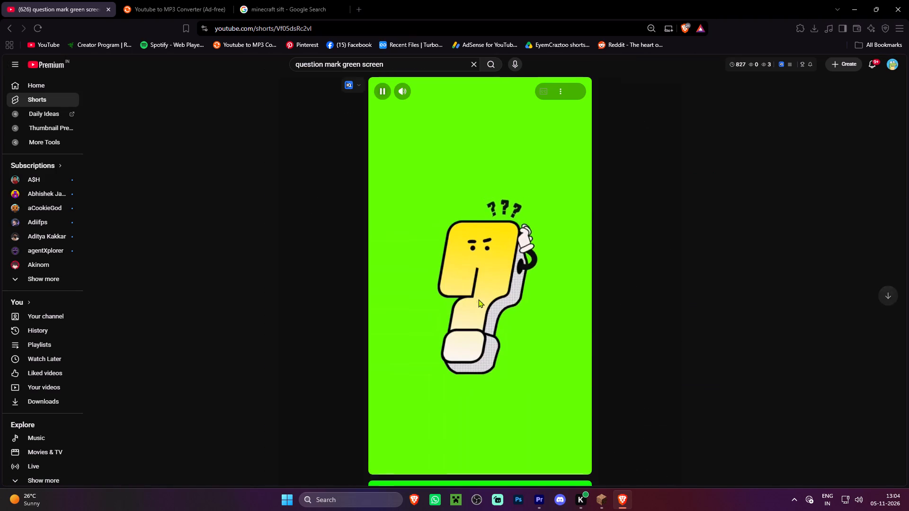
left_click(482, 476)
left_click(516, 470)
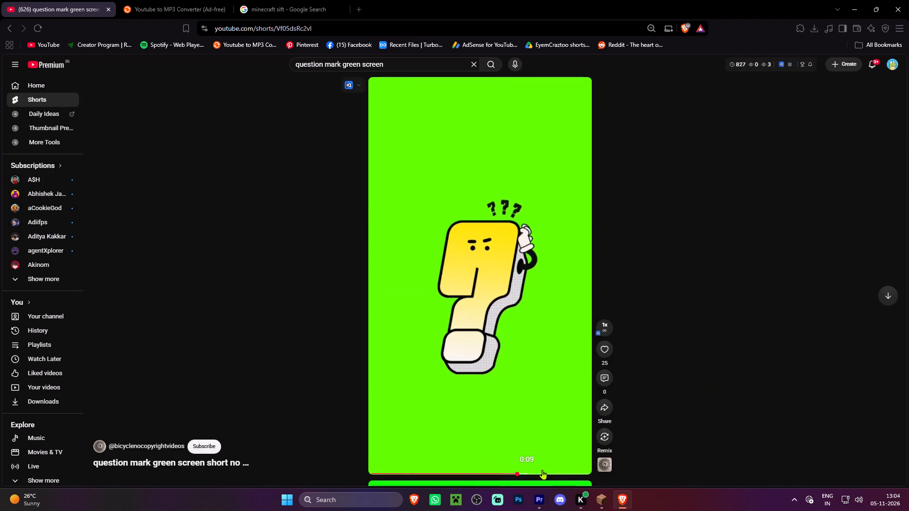
left_click(550, 470)
left_click(570, 470)
left_click_drag(502, 469, 497, 471)
left_click(423, 212)
Return to the search results and look further through them for a suitable question mark animation.
scroll(362, 218, "up", 9)
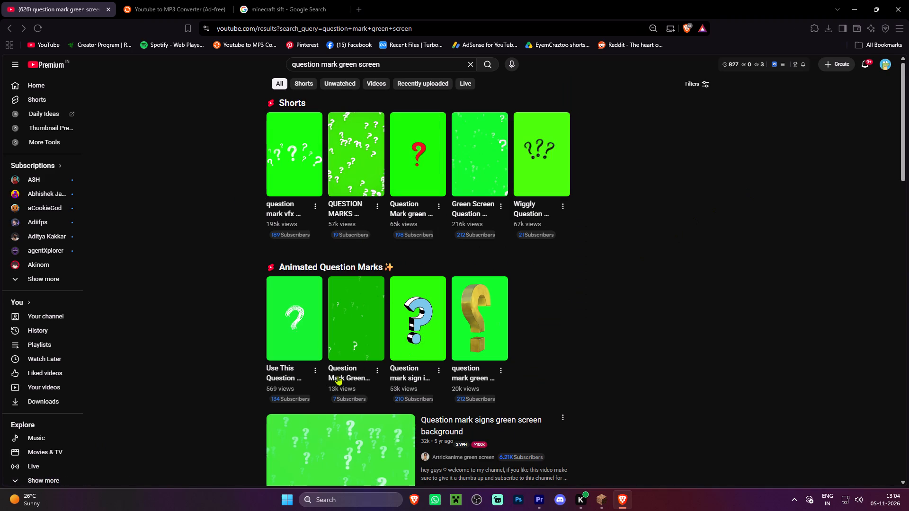
scroll(321, 382, "down", 15)
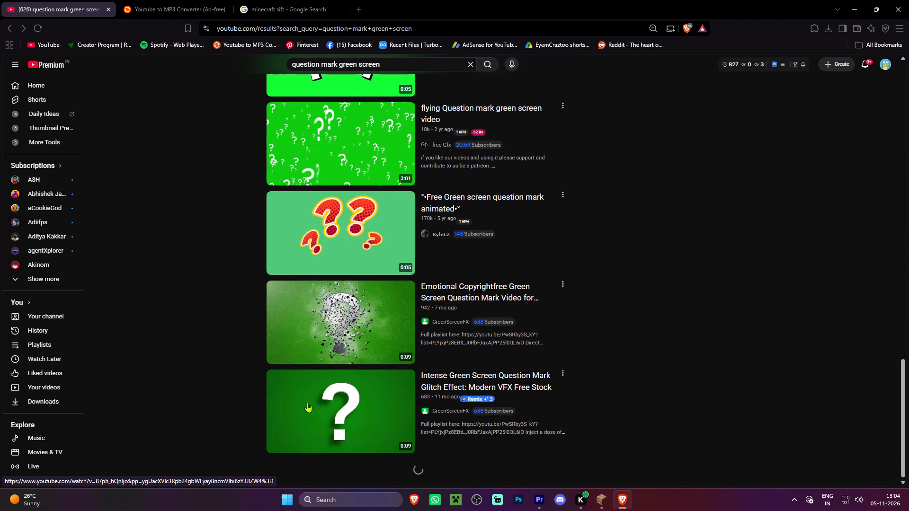
scroll(307, 403, "up", 1)
scroll(306, 405, "down", 4)
scroll(571, 386, "down", 5)
scroll(493, 351, "down", 6)
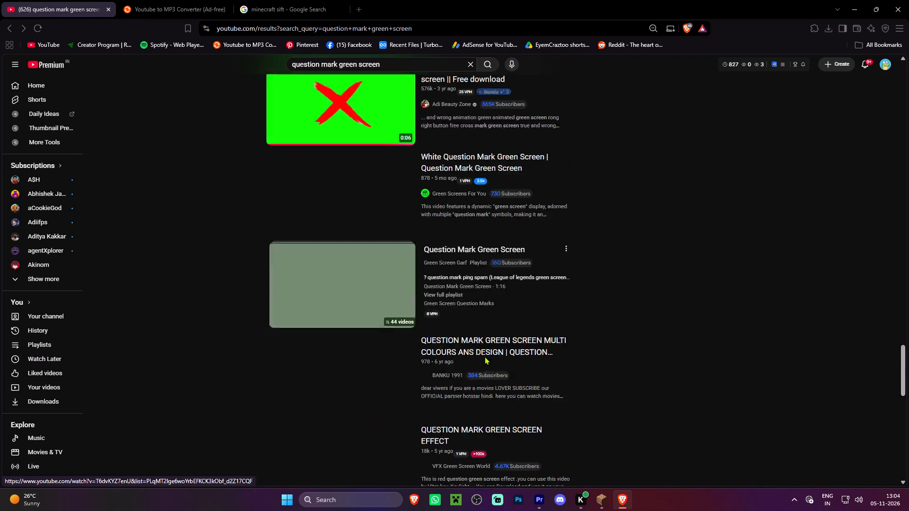
scroll(484, 356, "up", 5)
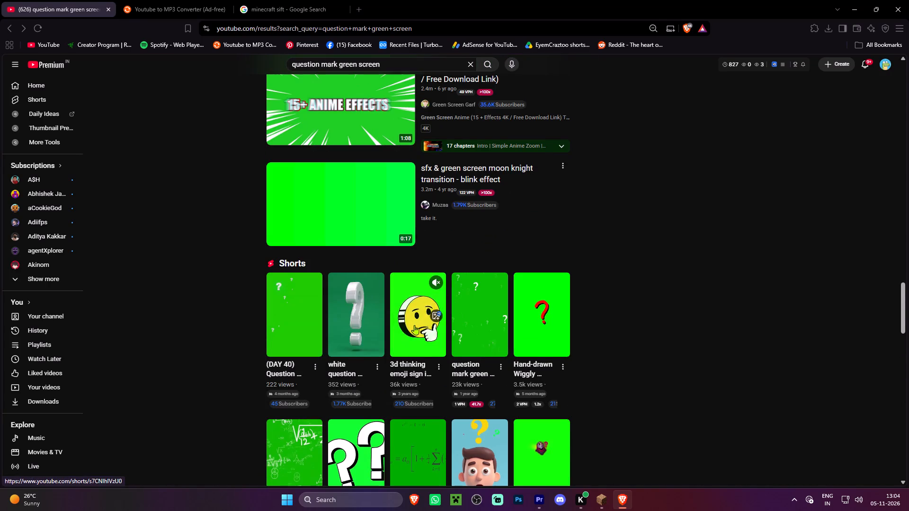
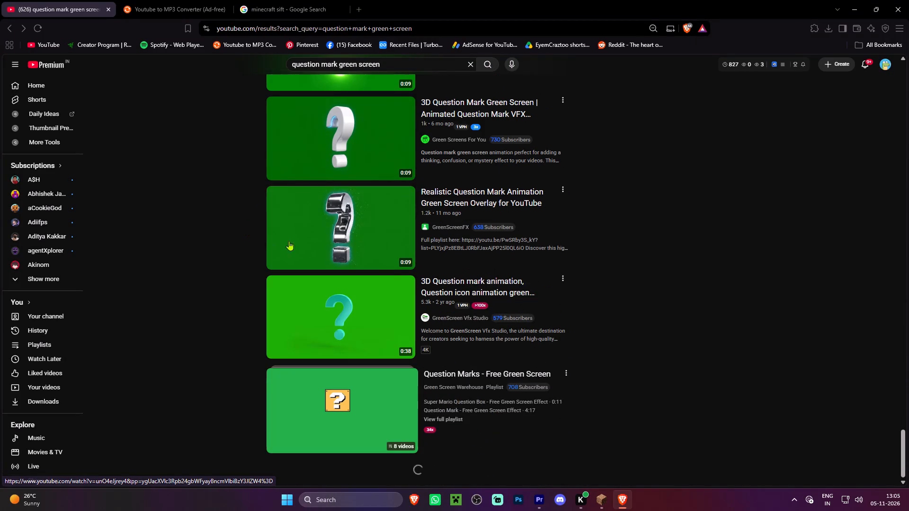
Look further through the question mark green screen results for a suitable animation.
scroll(289, 241, "down", 1)
scroll(411, 278, "down", 3)
scroll(334, 273, "down", 5)
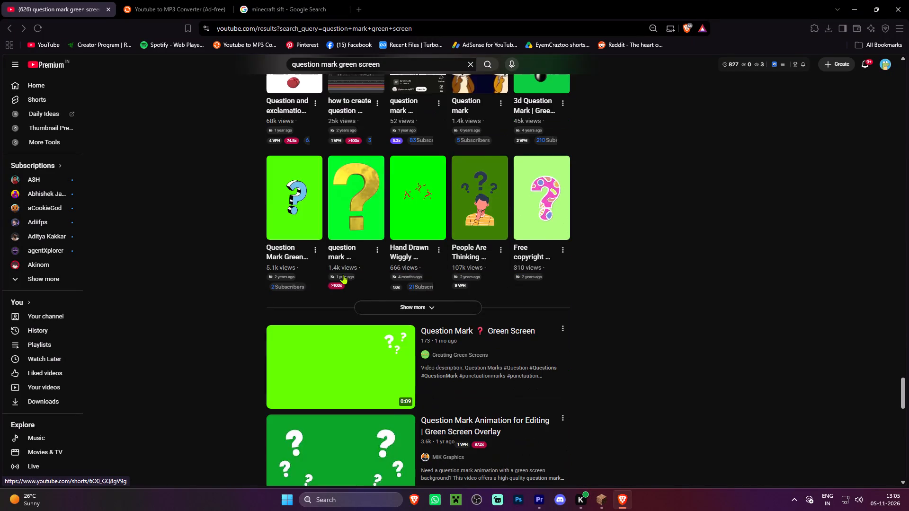
scroll(340, 273, "down", 7)
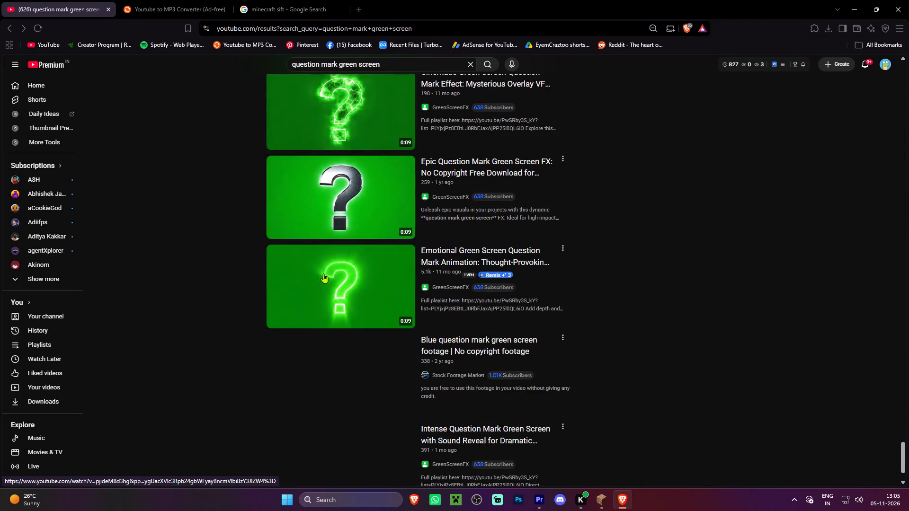
scroll(317, 275, "down", 4)
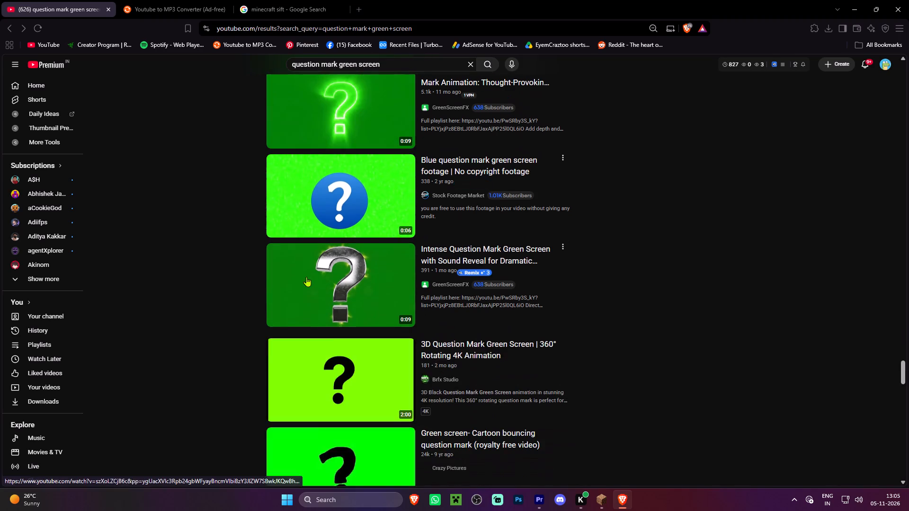
scroll(299, 279, "down", 8)
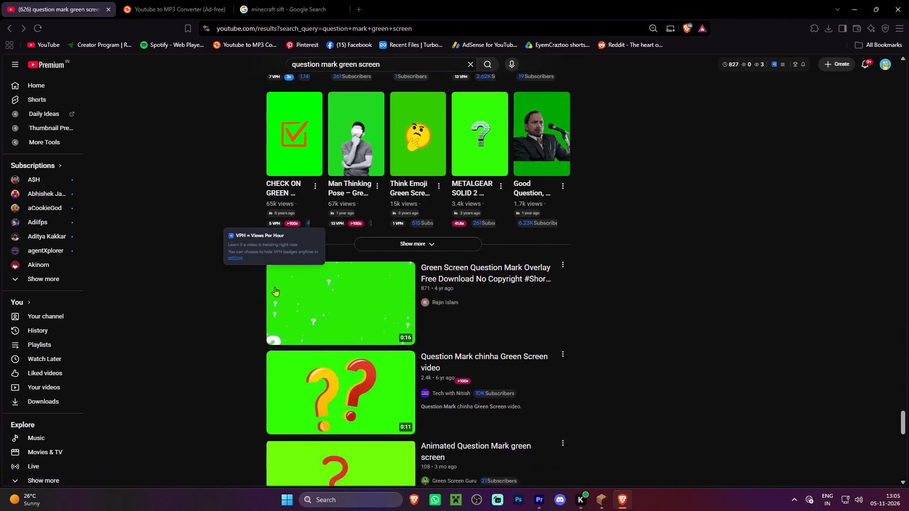
scroll(269, 289, "down", 10)
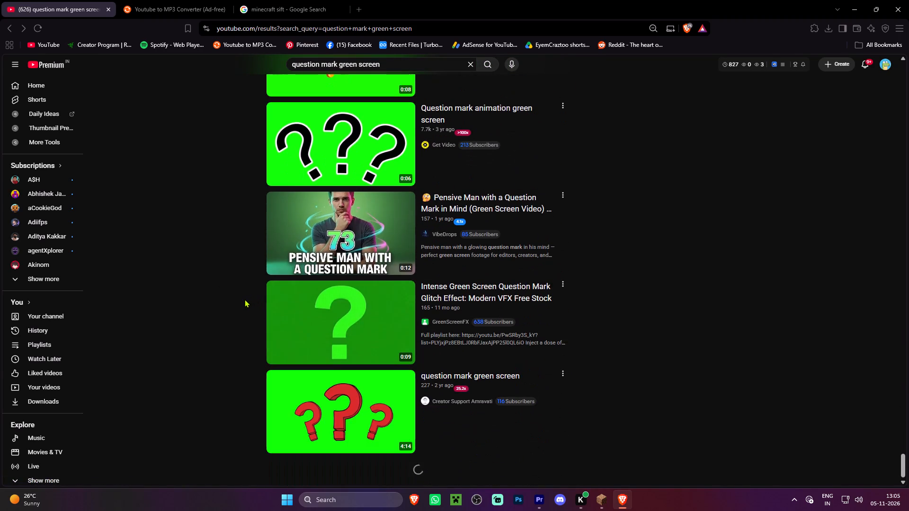
scroll(243, 299, "down", 10)
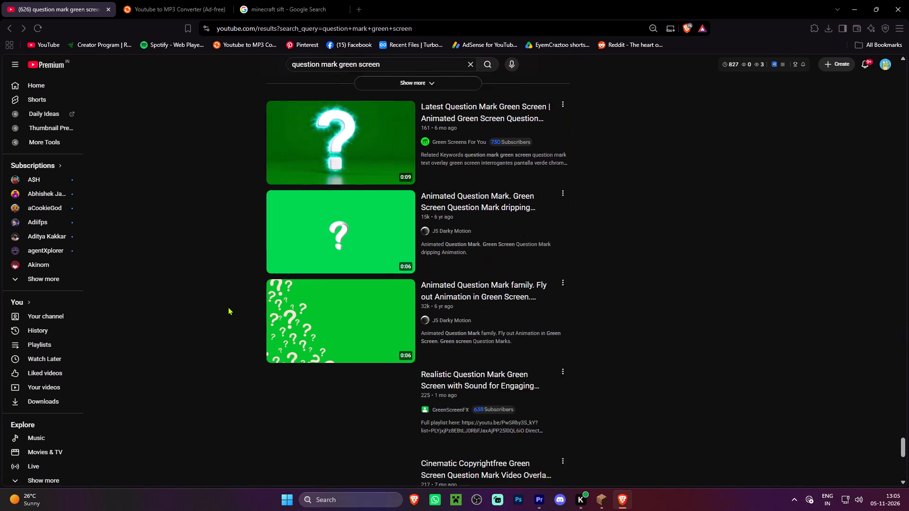
scroll(214, 309, "down", 3)
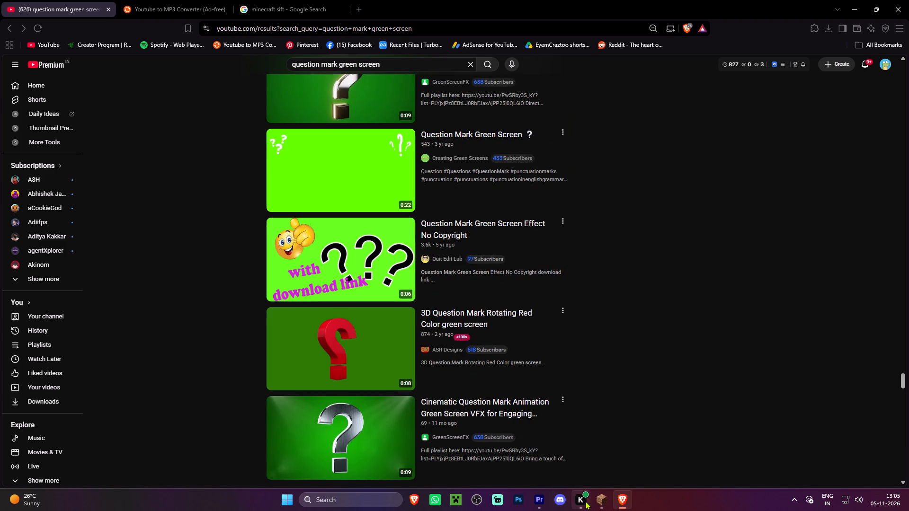
Switch to Premiere and play sequence 472 from the start through to its end to review the edit.
left_click(536, 502)
left_click_drag(476, 281, 138, 281)
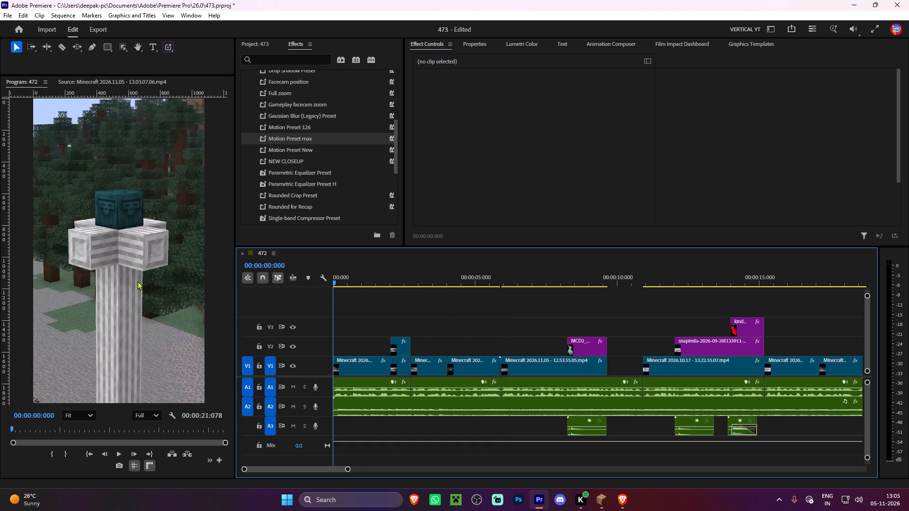
key("space")
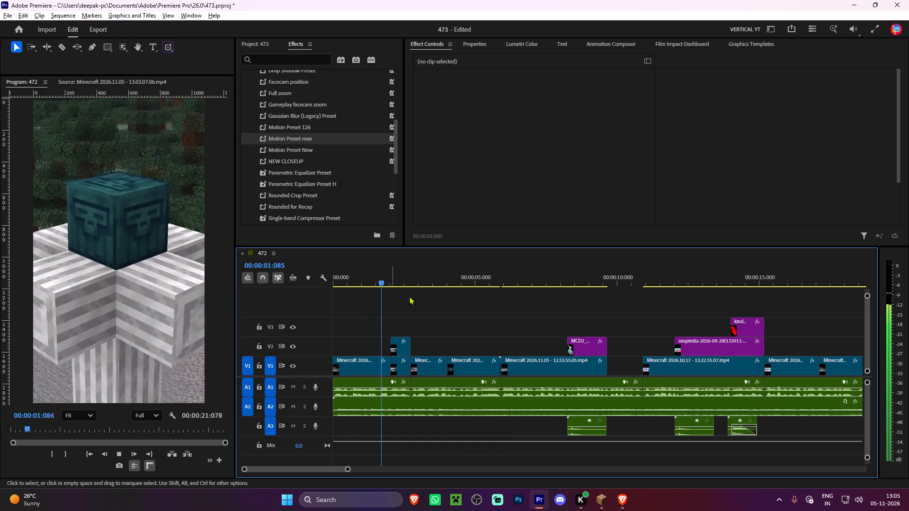
left_click(412, 294)
scroll(412, 294, "down", 3, "alt")
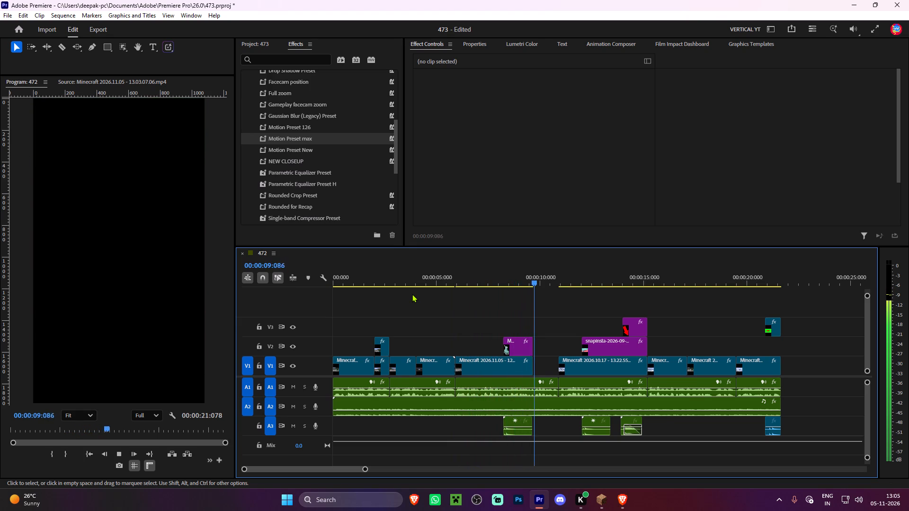
scroll(539, 315, "down", 5)
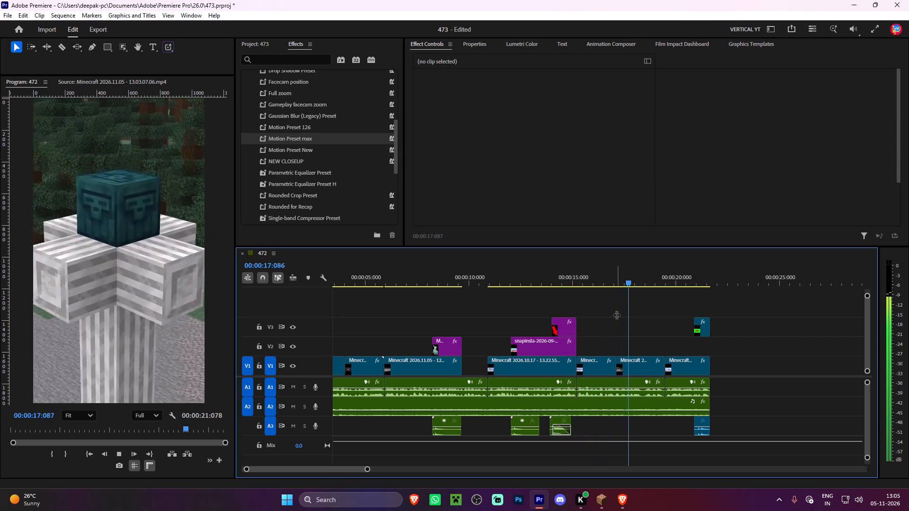
scroll(616, 315, "down", 5)
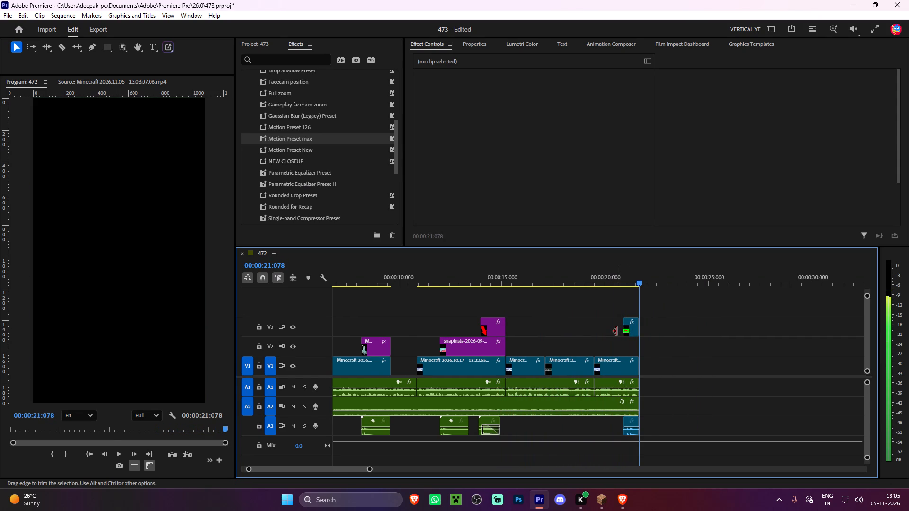
Switch to the running Minecraft game, save and leave the world, and quit the game.
left_click(606, 505)
left_click(462, 235)
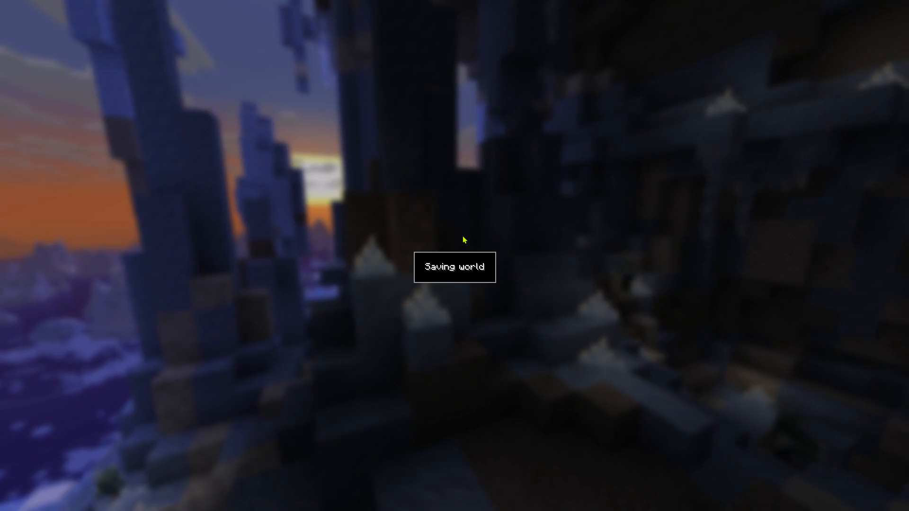
left_click(489, 264)
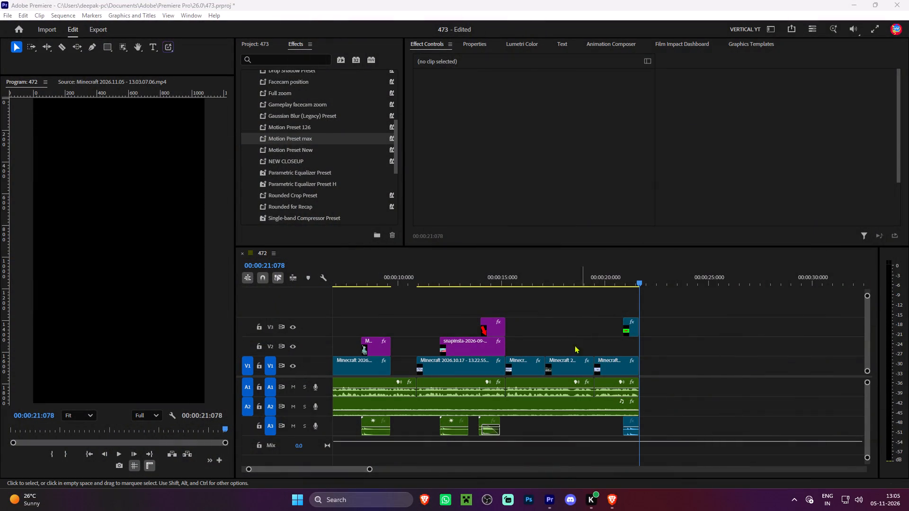
Return to Premiere and move the playhead back to the start of sequence 472.
left_click(569, 333)
left_click_drag(536, 276, 243, 289)
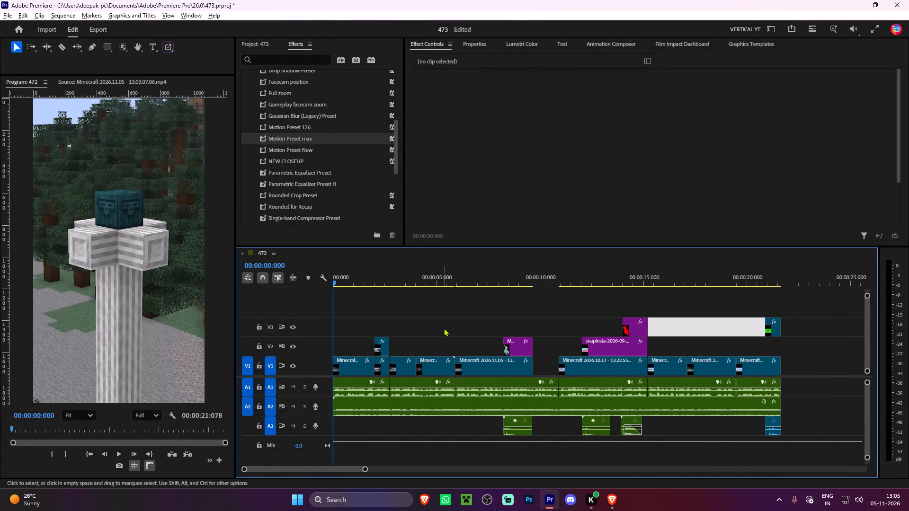
scroll(444, 328, "down", 5, "alt")
left_click(394, 303)
left_click(419, 300)
Start the Minecraft Launcher.
left_click(457, 498)
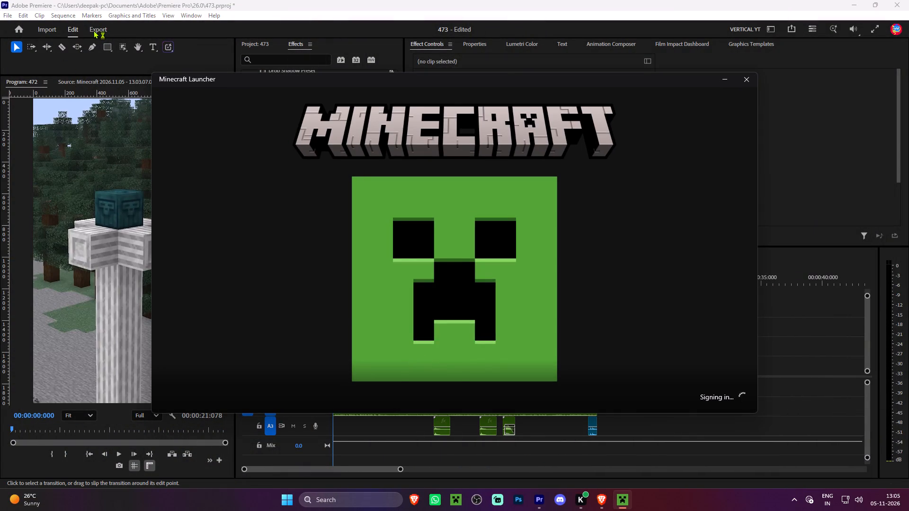
Export sequence 472 from Premiere as an audio-only H.264 file named 473, with video output turned off.
left_click(93, 30)
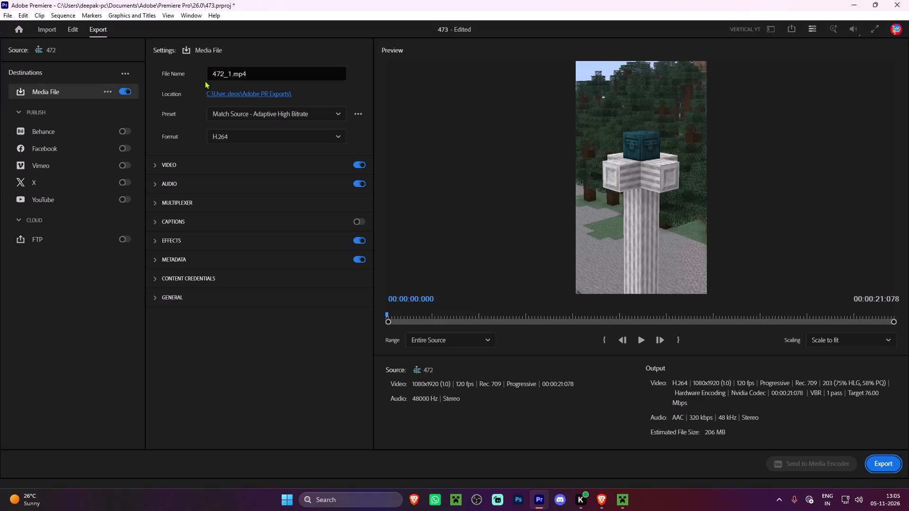
double_click(232, 75)
type("473")
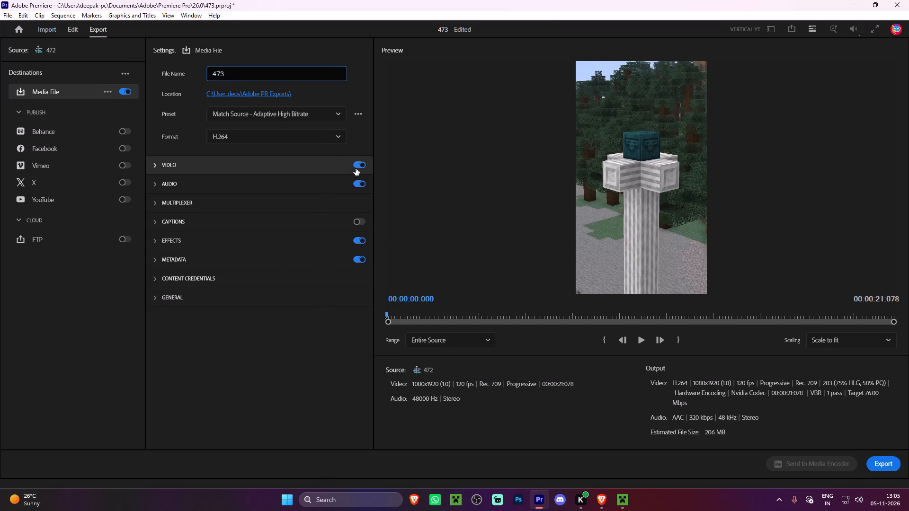
left_click(357, 169)
left_click(360, 165)
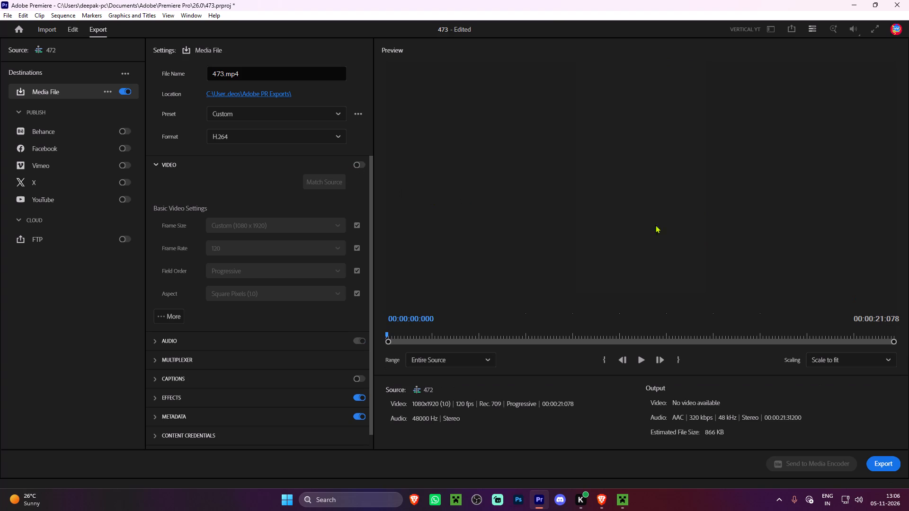
left_click(874, 459)
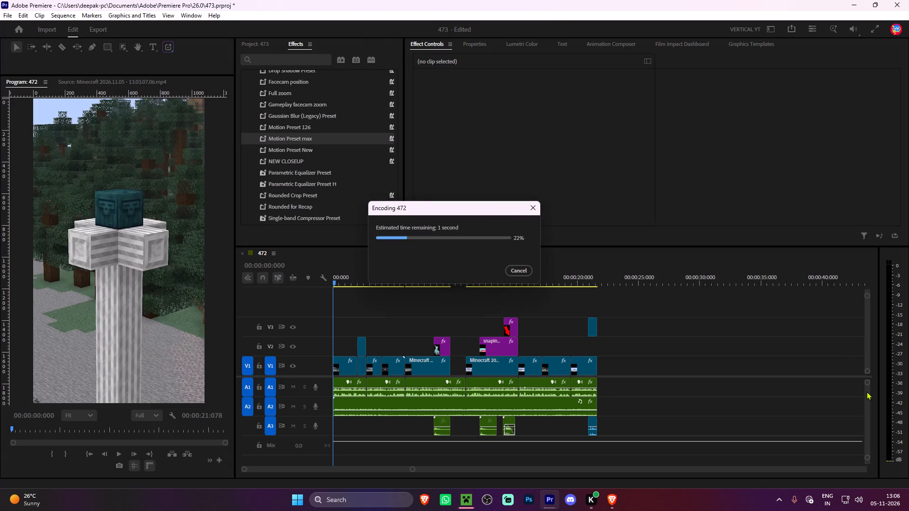
Switch to Brave, open the TurboScribe dashboard in a new tab and close the YouTube, MP3 converter and Google tabs.
left_click(608, 502)
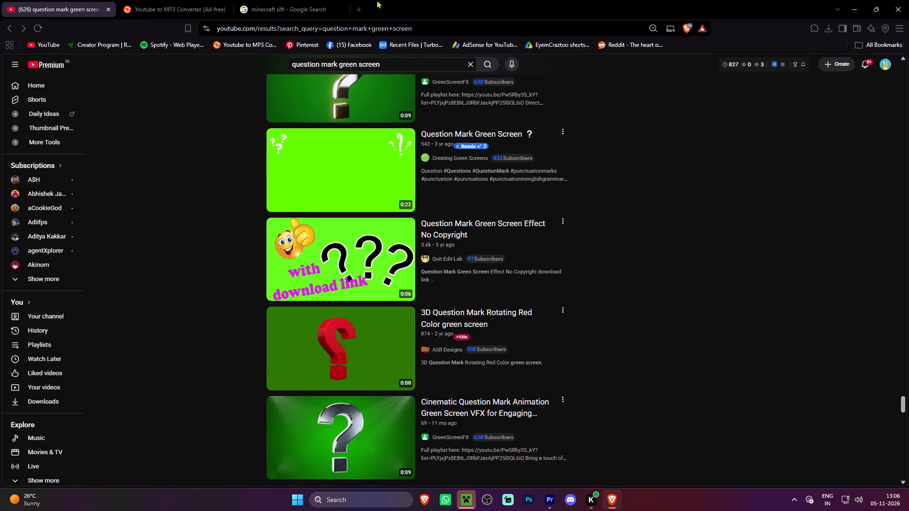
left_click(361, 0)
left_click(395, 42)
left_click(342, 8)
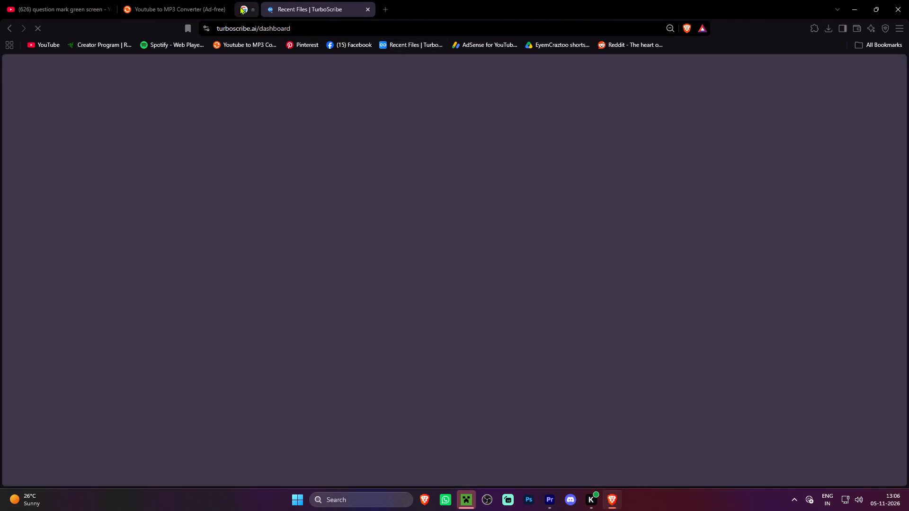
left_click(227, 10)
left_click(108, 9)
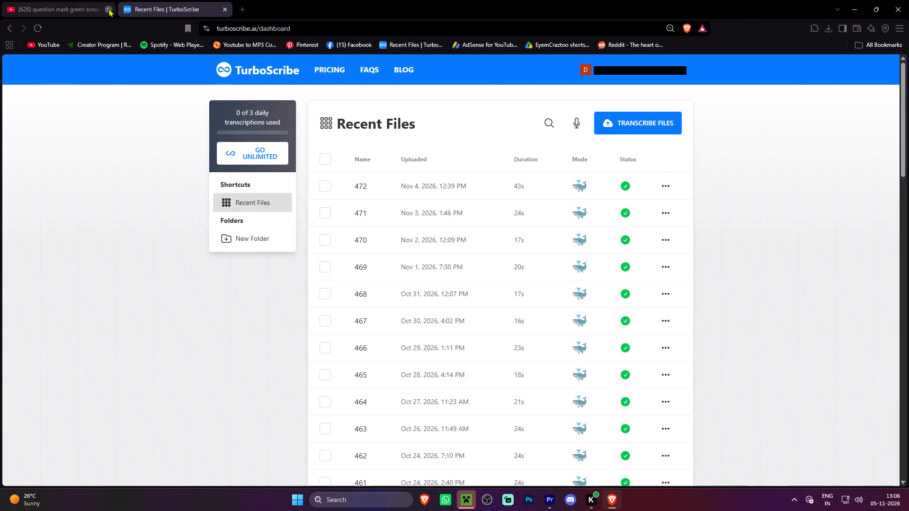
Open ChatGPT in a new browser tab.
left_click(123, 0)
left_click(480, 82)
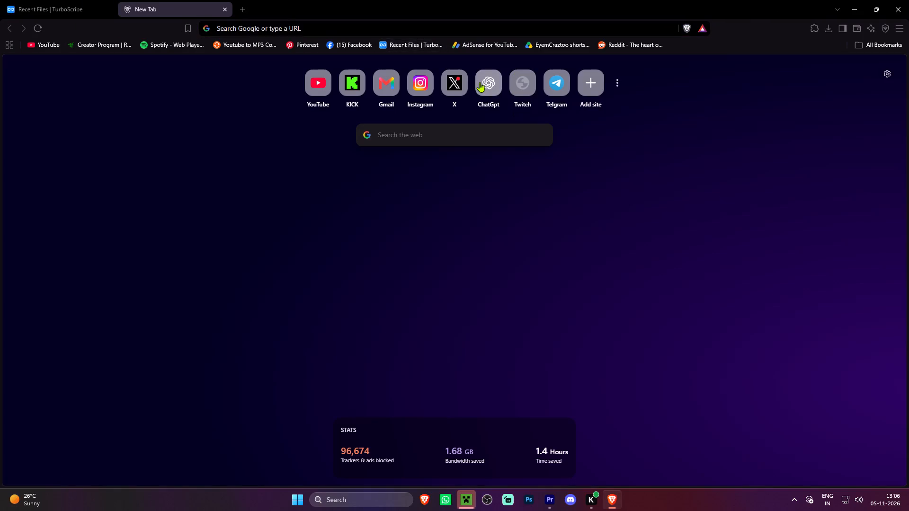
Upload 473.mp4 from the Adobe PR Exports folder to TurboScribe as a new file for transcription.
left_click(102, 0)
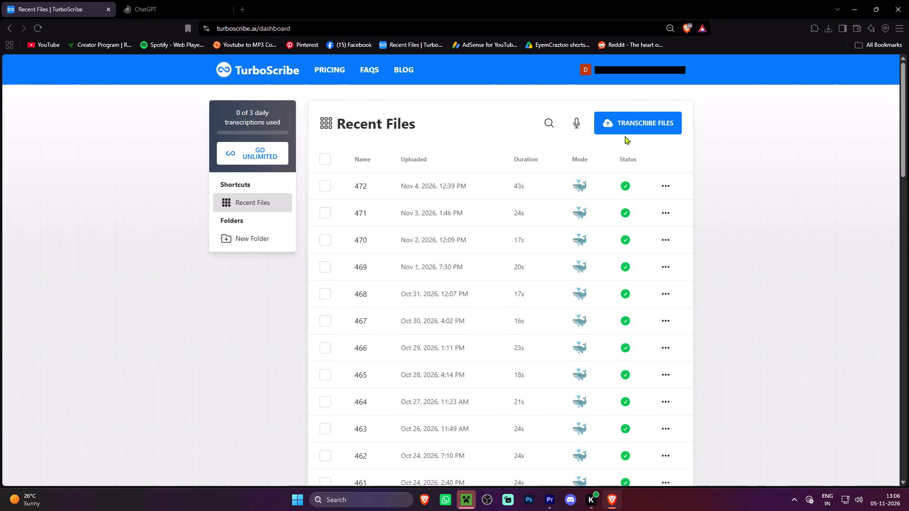
left_click(628, 123)
left_click(454, 240)
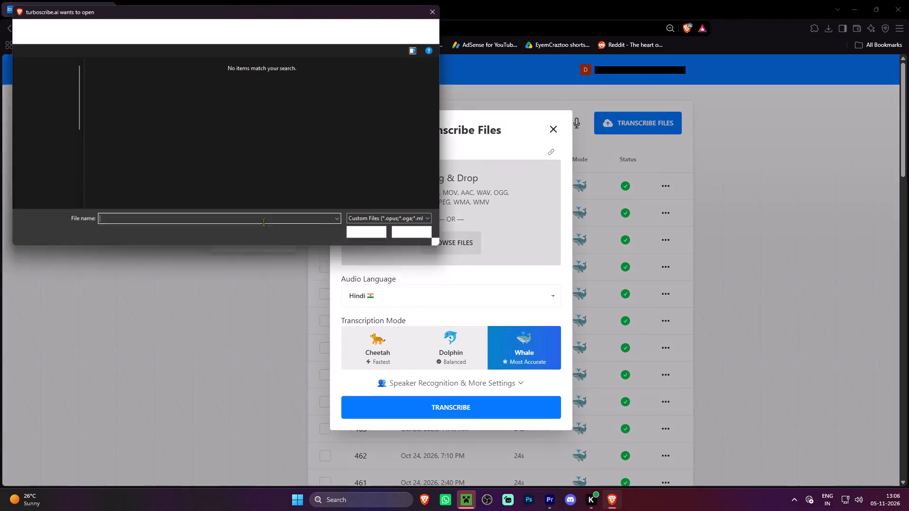
left_click(33, 194)
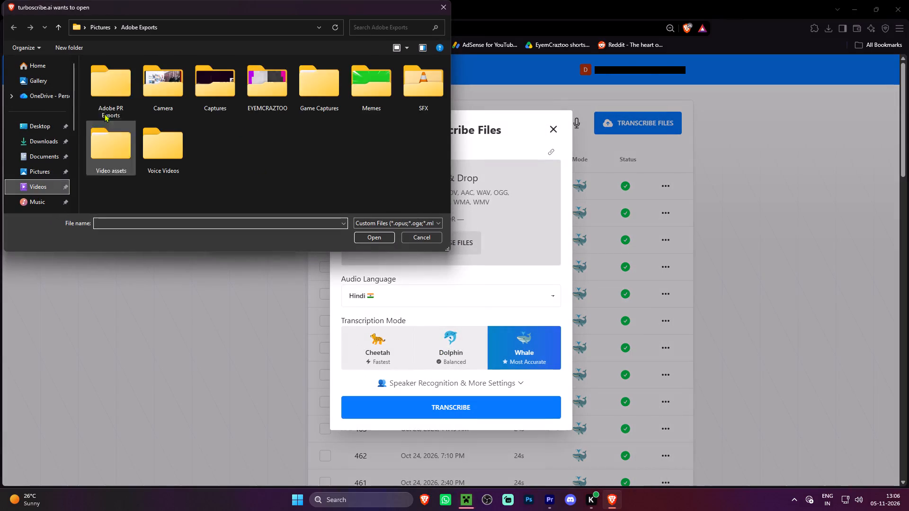
double_click(101, 91)
double_click(107, 145)
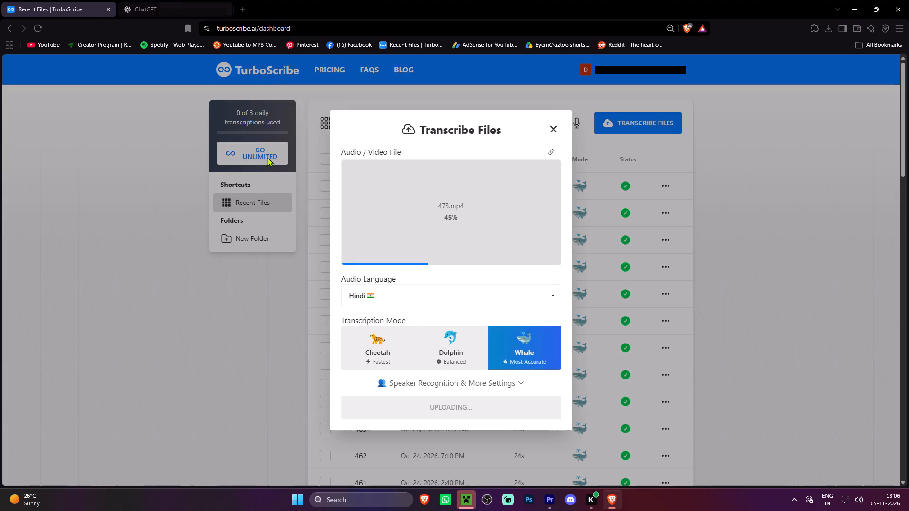
Switch to the Minecraft Launcher, pick another installation instead of the latest snapshot and launch Java Edition.
left_click(465, 496)
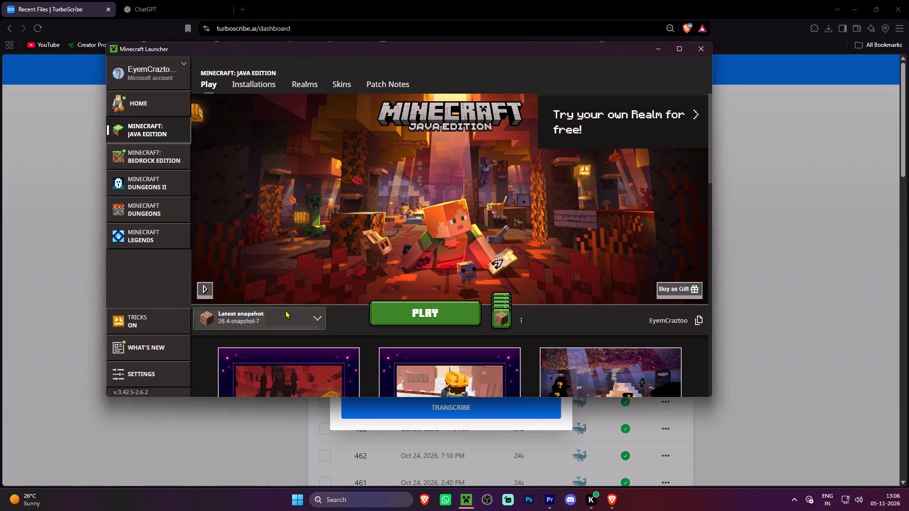
left_click(277, 310)
left_click(250, 368)
left_click(420, 314)
Return to Brave and start the TurboScribe transcription of the uploaded 473.mp4.
left_click(814, 252)
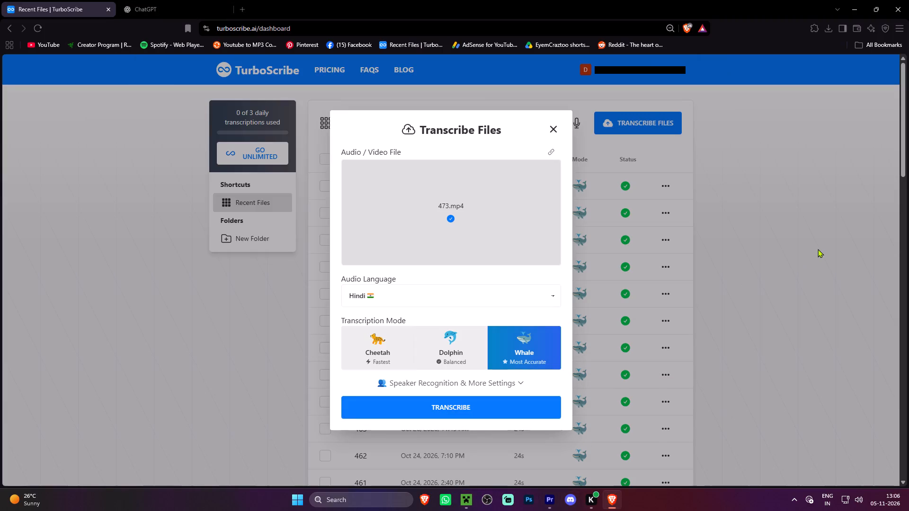
left_click(469, 417)
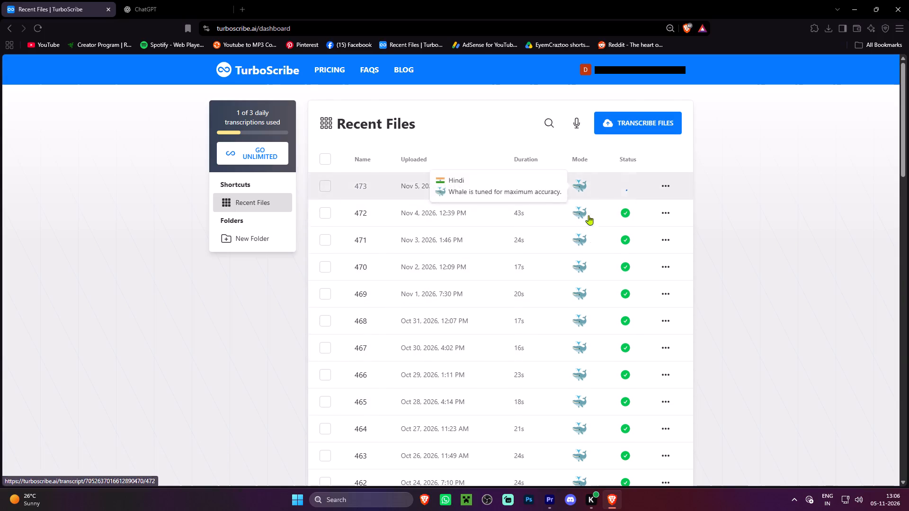
left_click(766, 274)
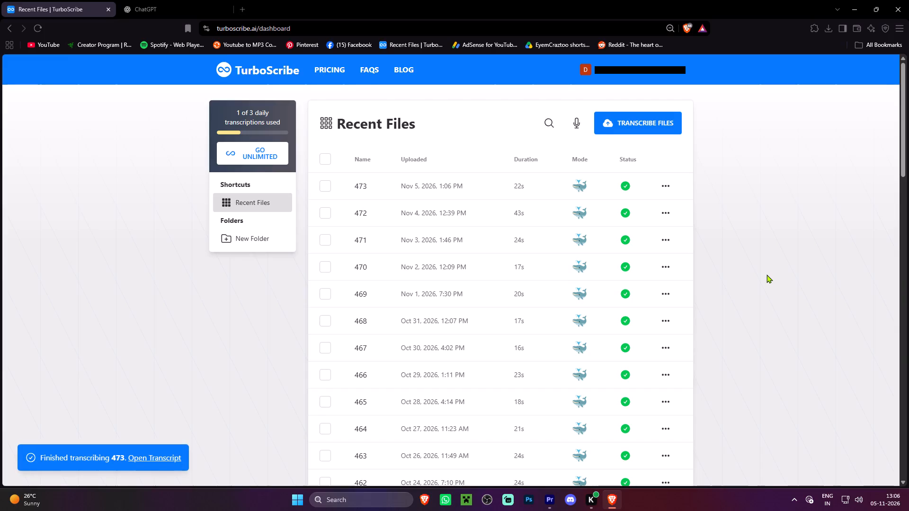
Export the 473 transcript as SRT with a maximum of 2 words per segment and save 473.srt in Downloads.
scroll(766, 274, "up", 1)
left_click(665, 187)
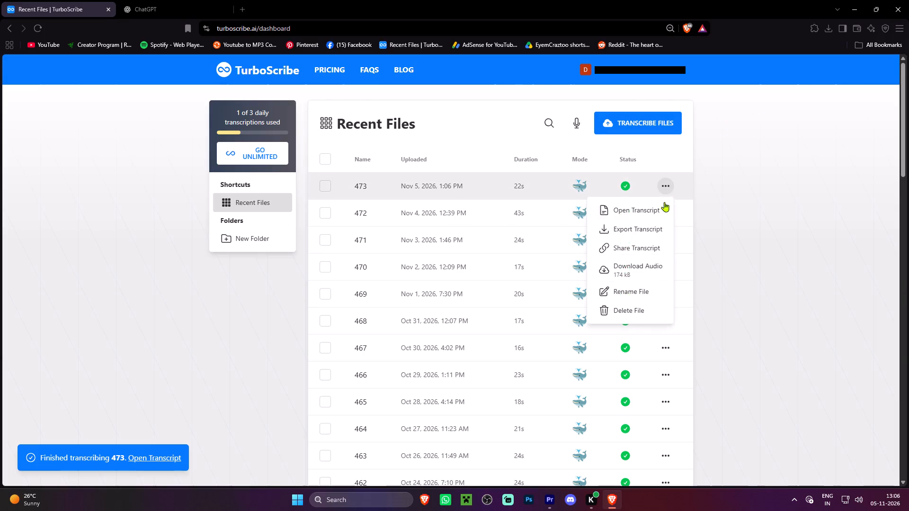
left_click(635, 229)
left_click(460, 287)
left_click_drag(413, 366, 383, 365)
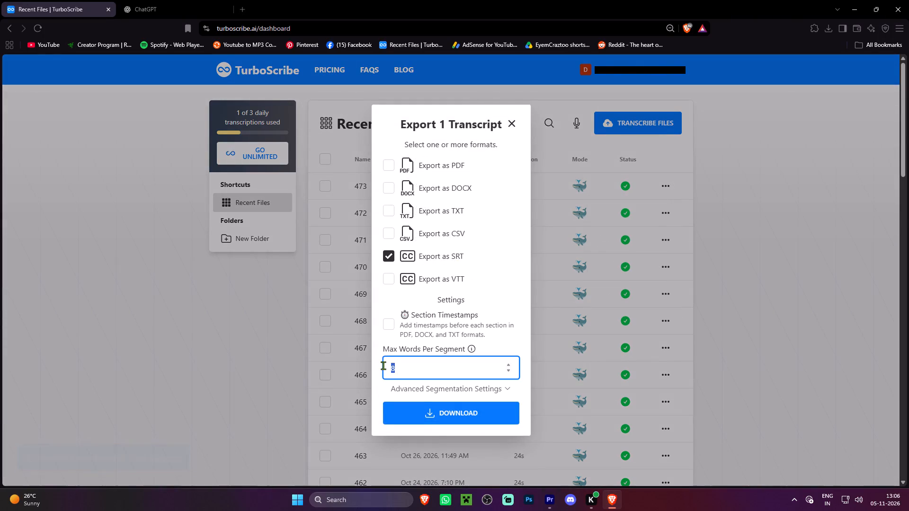
left_click_drag(383, 365, 384, 365)
key("2")
left_click(411, 414)
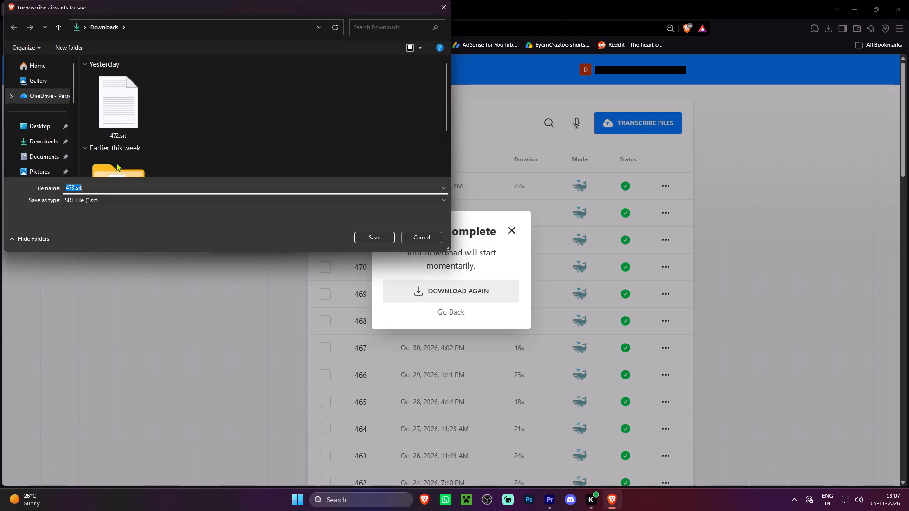
left_click(32, 139)
left_click(370, 237)
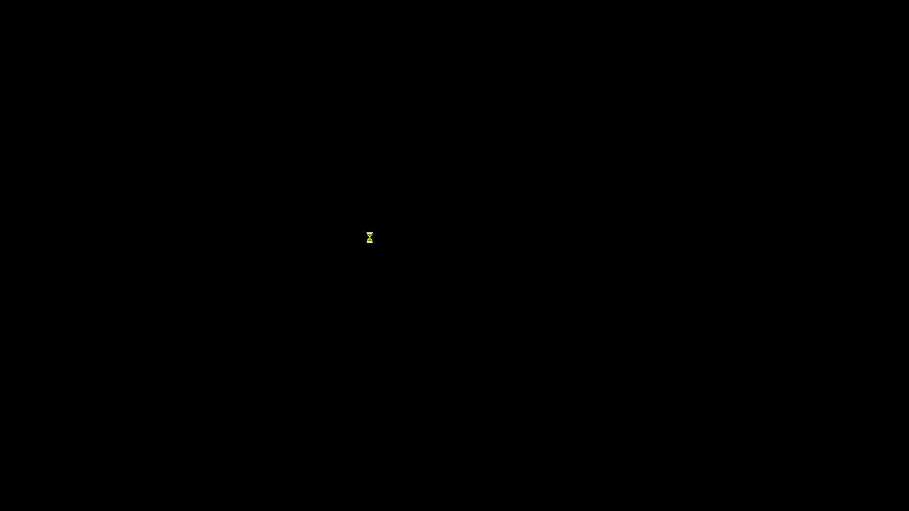
Open the downloaded 473.srt in Notepad and delete the TurboScribe promotional message from the first caption.
left_click(826, 26)
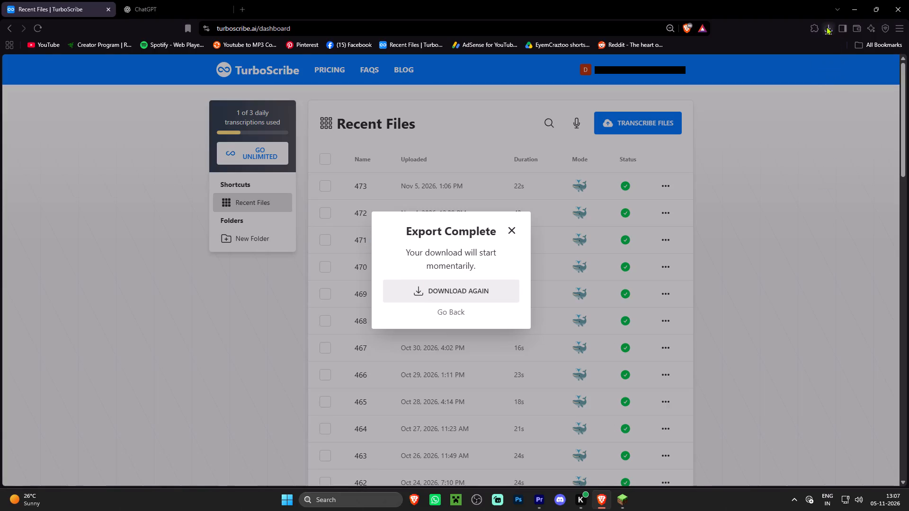
left_click(827, 27)
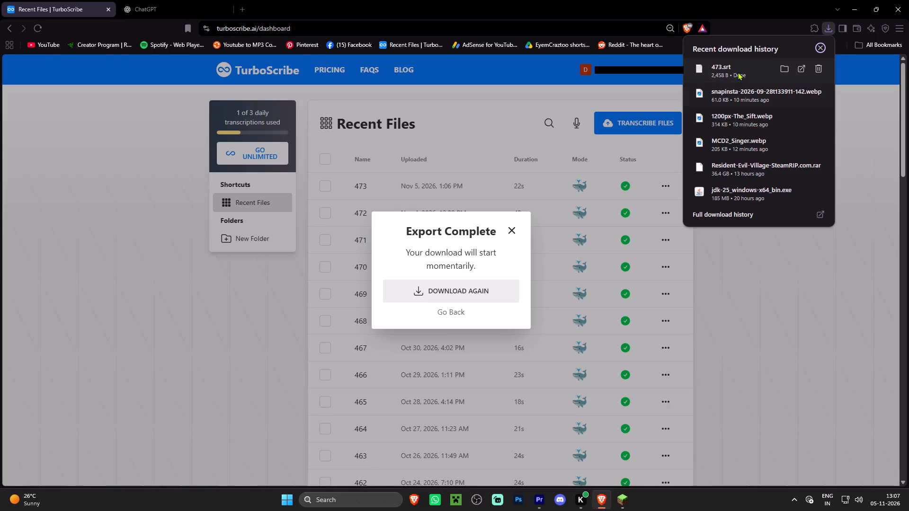
double_click(738, 72)
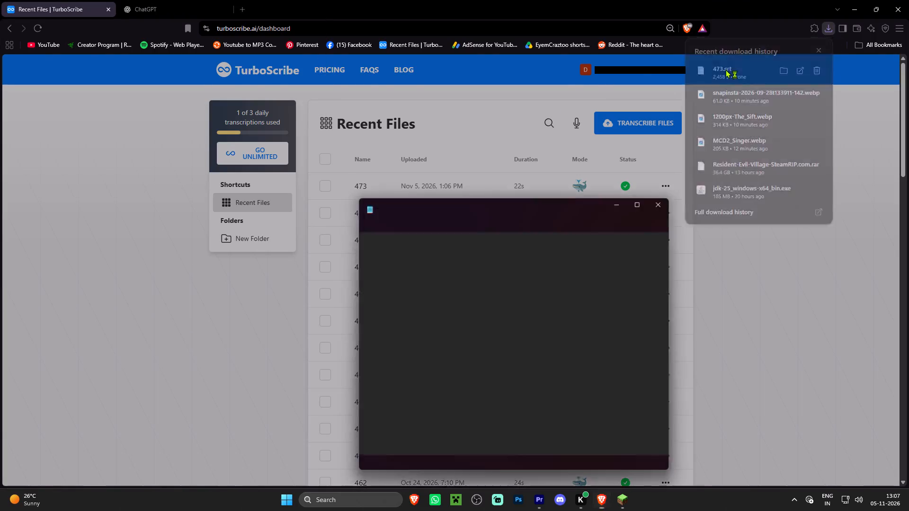
left_click_drag(616, 263, 387, 264)
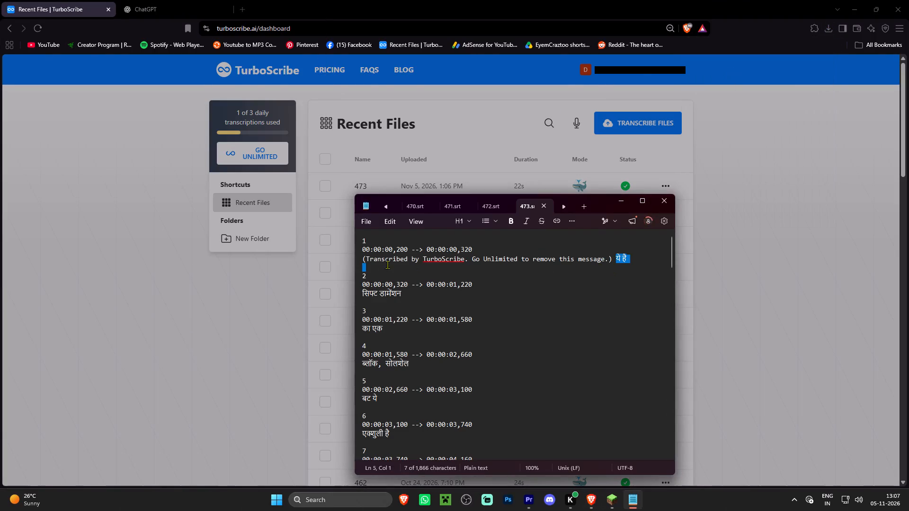
left_click_drag(387, 264, 350, 257)
key("BackSpace")
key("ctrl+a")
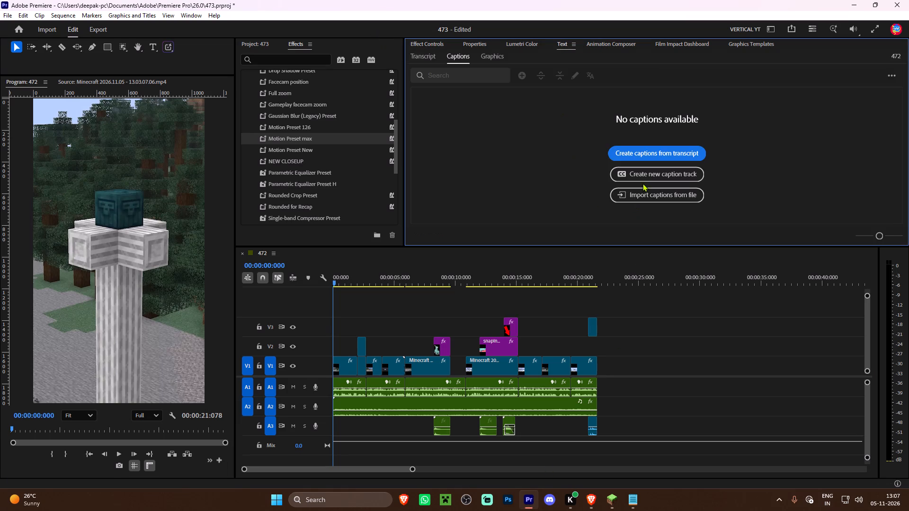
double_click(643, 184)
left_click(641, 187)
left_click(53, 130)
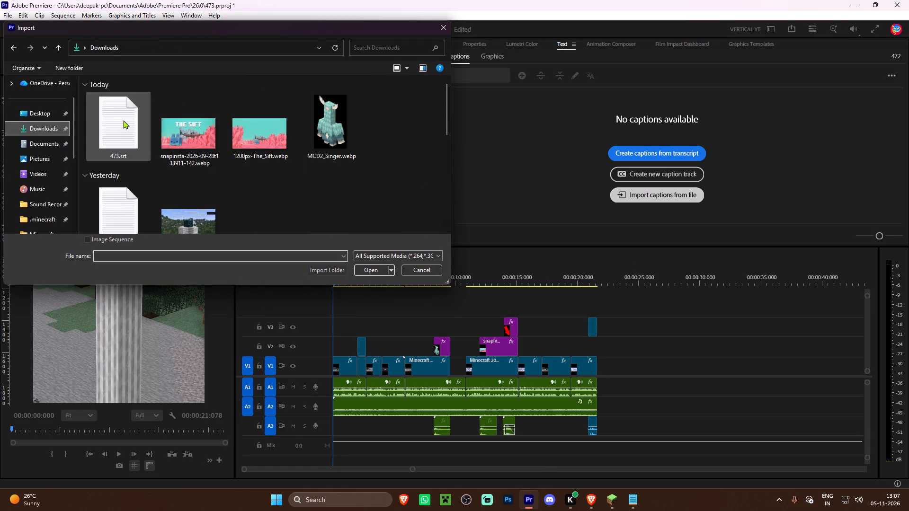
double_click(123, 120)
left_click(458, 327)
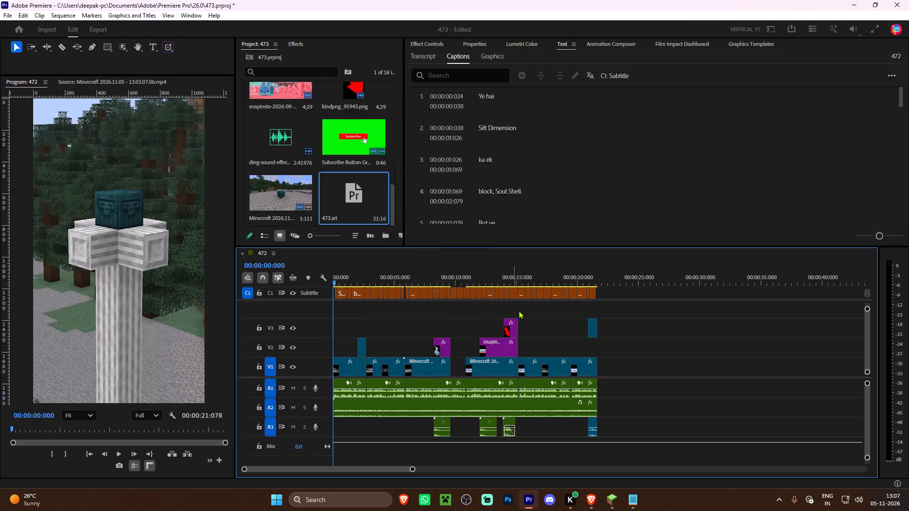
Extend the start of the first caption, "Ye hai", back to 00:00:00:000 on the subtitle track.
left_click_drag(338, 274, 329, 274)
scroll(334, 289, "up", 20, "alt")
scroll(334, 289, "up", 1, "alt")
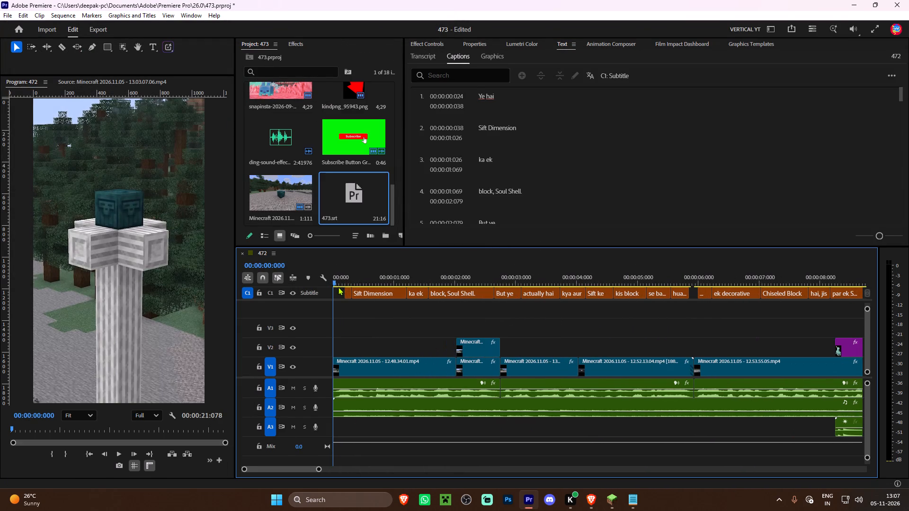
left_click_drag(343, 291, 316, 290)
Set the "Ye hai" caption's font to Luckiest Guy and its font size to 55.
left_click(340, 292)
key("space")
key("space")
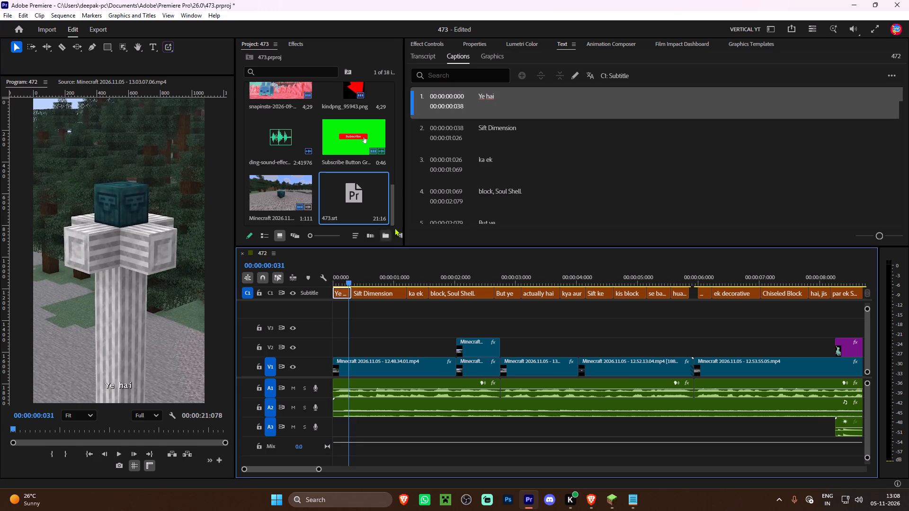
left_click(474, 42)
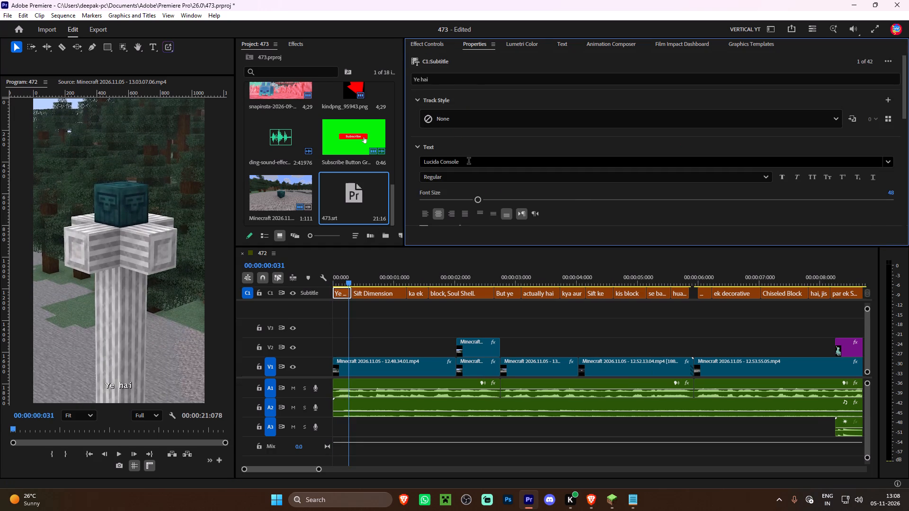
left_click(470, 163)
type("luckie")
left_click(509, 196)
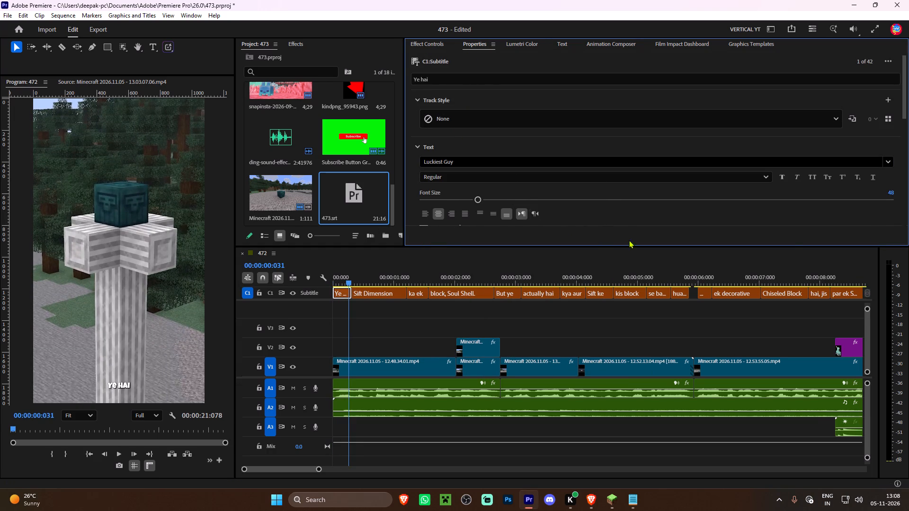
left_click(893, 189)
type("55")
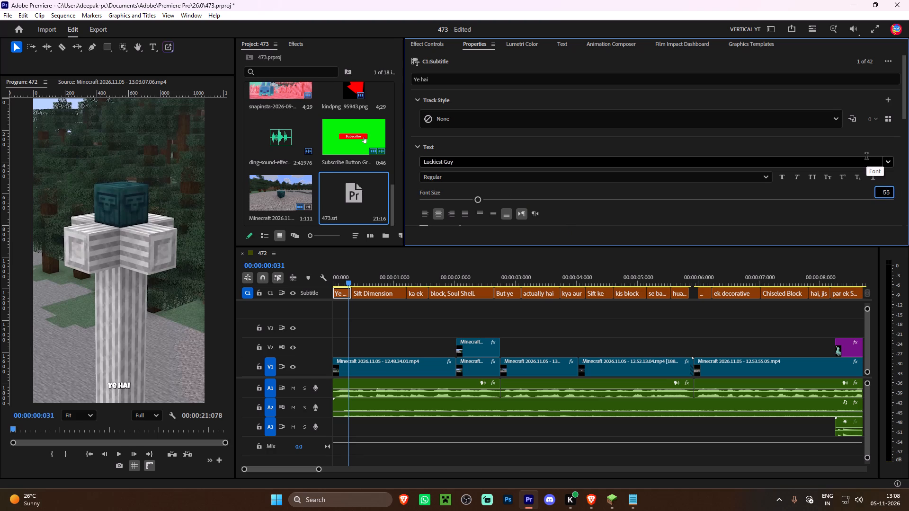
key("Return")
Enable a black outer stroke on the caption text and set its width to 8 px.
scroll(626, 203, "down", 7)
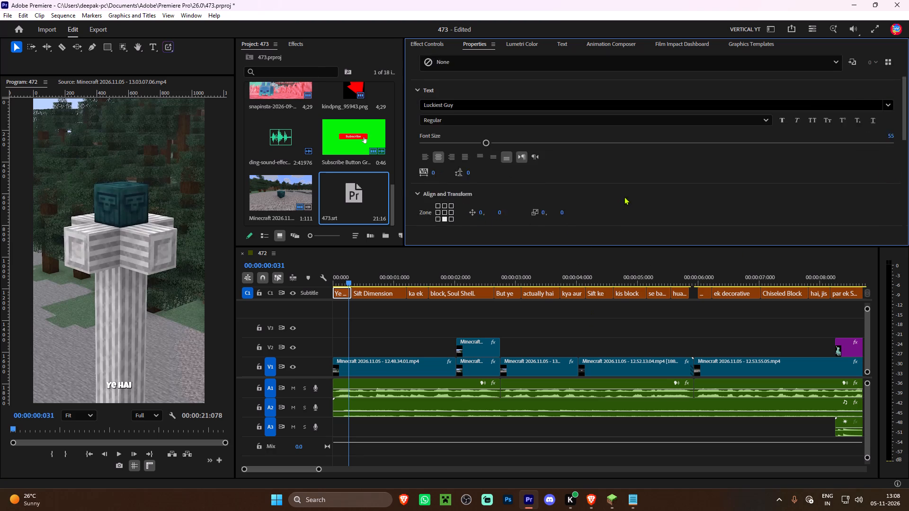
scroll(624, 196, "down", 11)
left_click(422, 190)
left_click(477, 190)
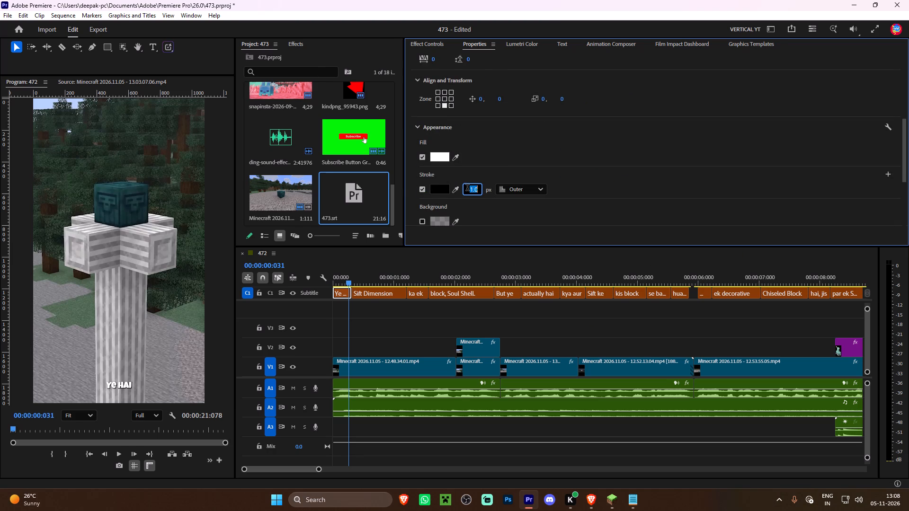
key("8")
key("Return")
Change the caption text's shadow colour to ff6000.
scroll(649, 185, "down", 7)
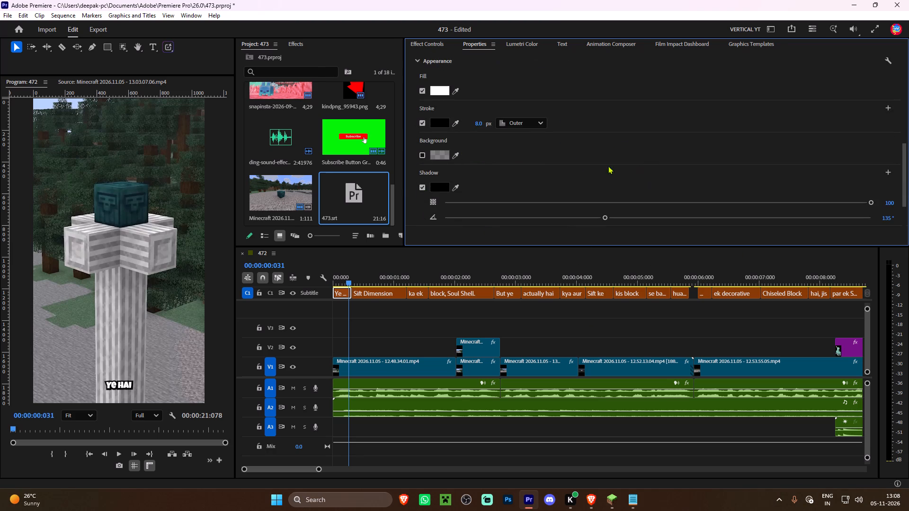
left_click(435, 191)
double_click(509, 304)
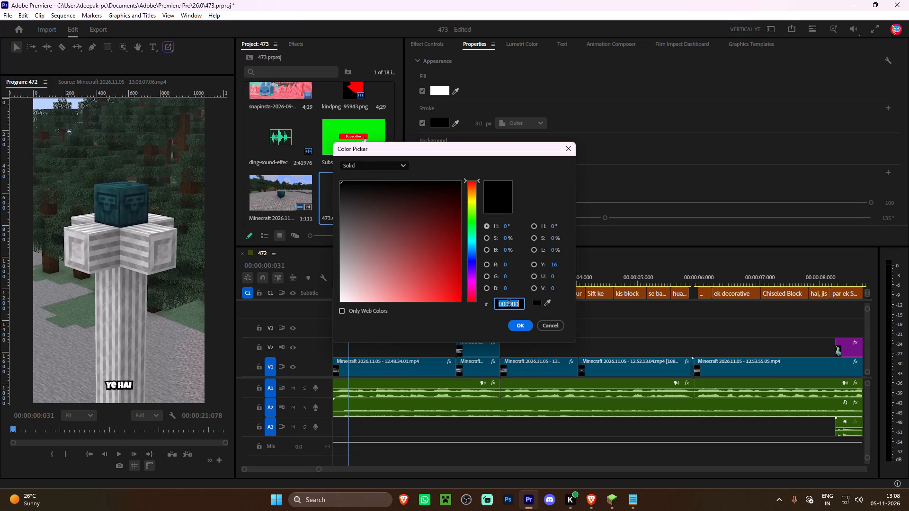
type("ff6000")
key("Return")
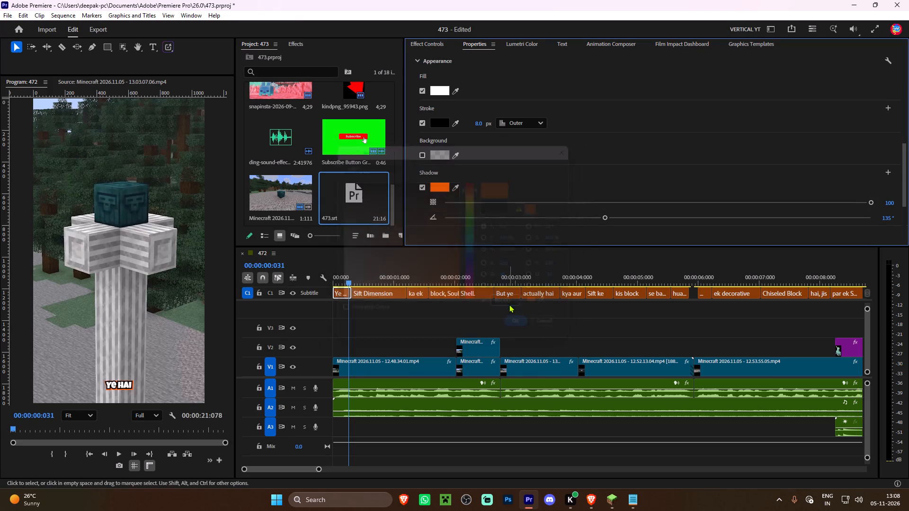
Push the "Ye hai" caption's styling to all captions on the subtitle track.
scroll(677, 157, "up", 20)
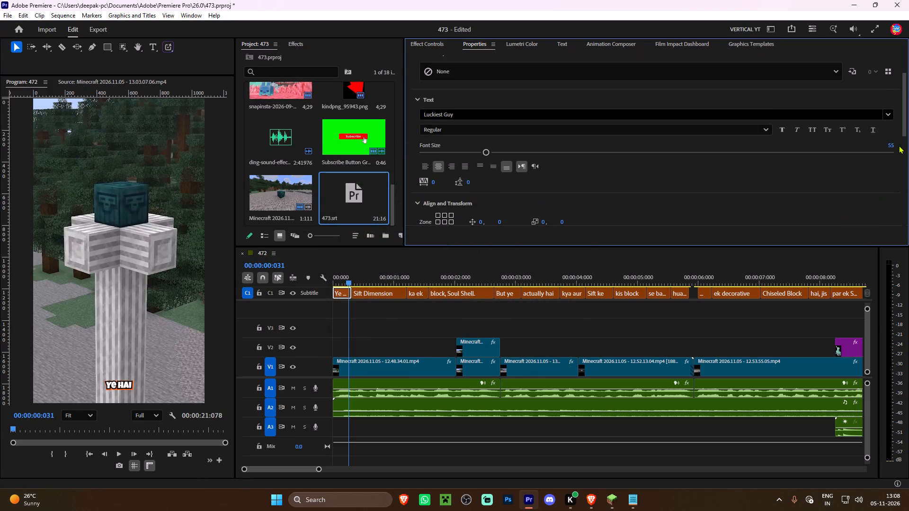
left_click(857, 71)
left_click(473, 259)
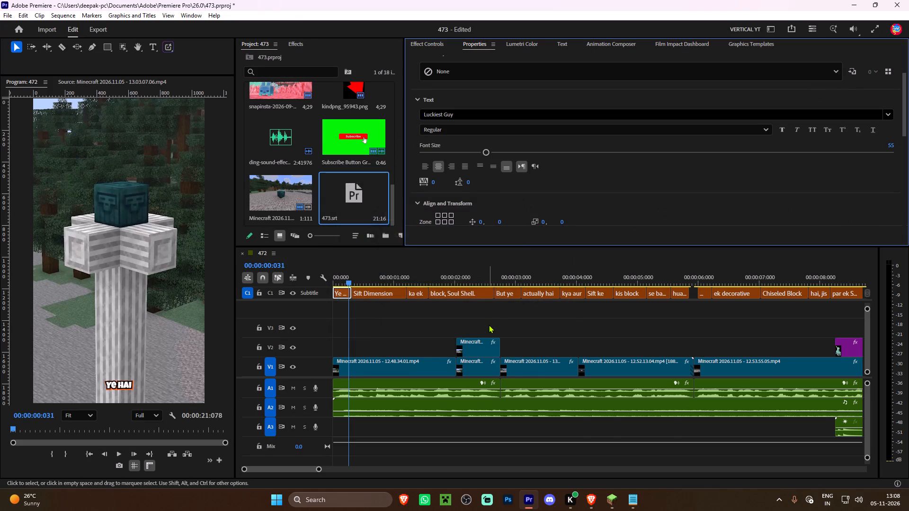
Play the sequence from about 5 seconds in to check the styling of the other captions.
scroll(489, 325, "down", 9, "alt")
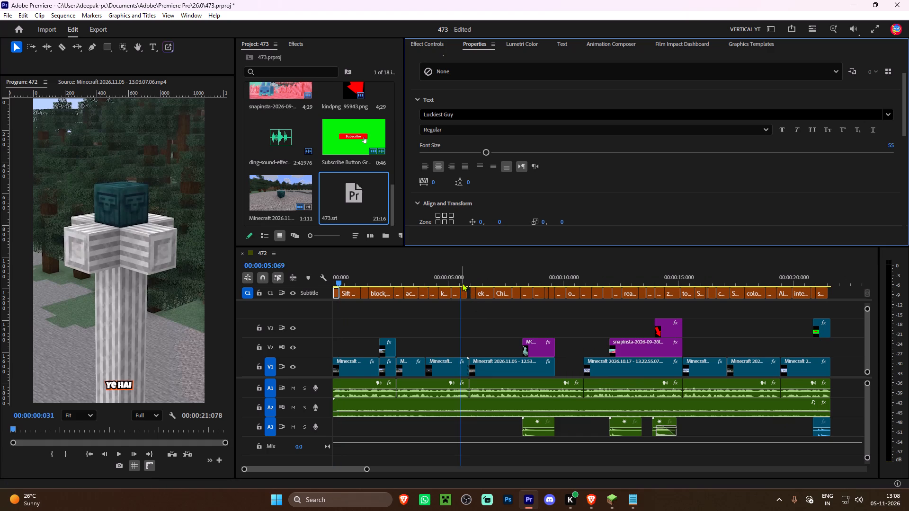
left_click(462, 283)
key("space")
scroll(461, 319, "up", 6, "alt")
scroll(495, 319, "down", 5, "alt")
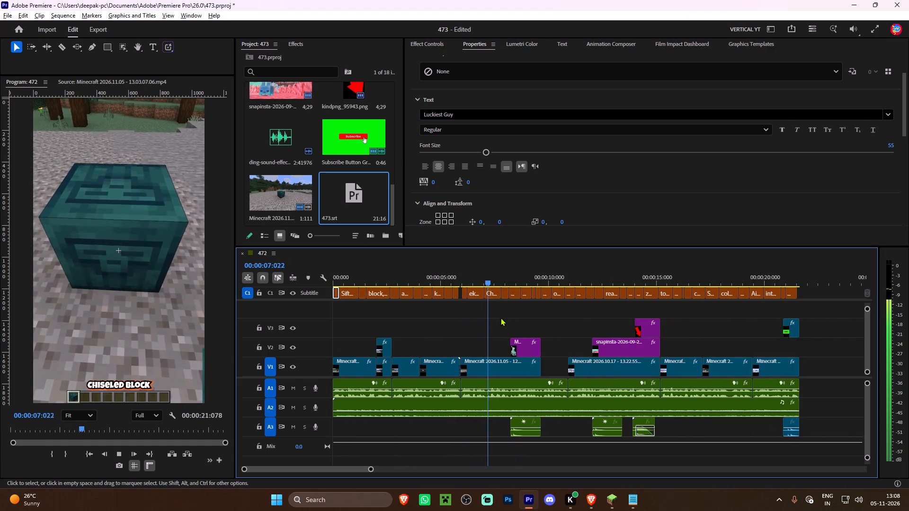
scroll(500, 317, "down", 4, "alt")
key("space")
Select all captions on the subtitle track and upgrade them to graphics.
left_click_drag(690, 292, 263, 299)
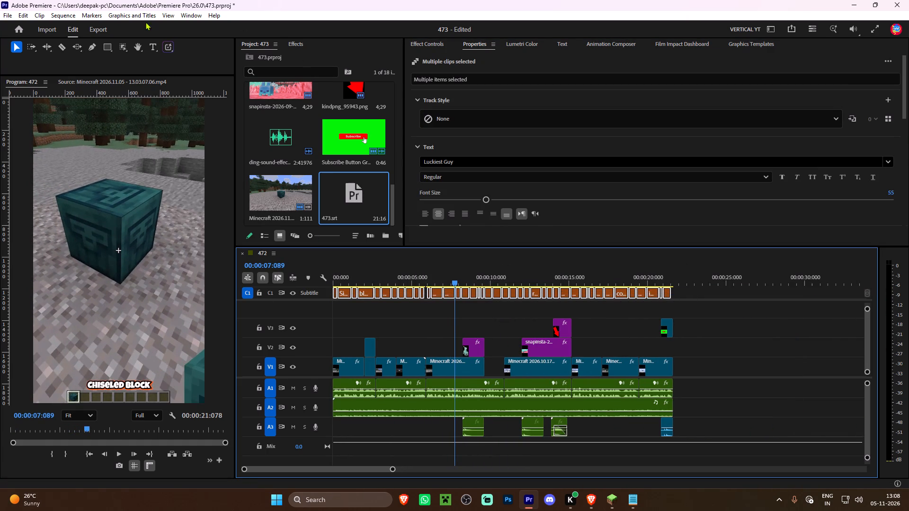
left_click(132, 18)
left_click(158, 143)
Select all the caption graphics on track V4 and apply a saved effects preset to them.
scroll(691, 309, "up", 4, "ctrl")
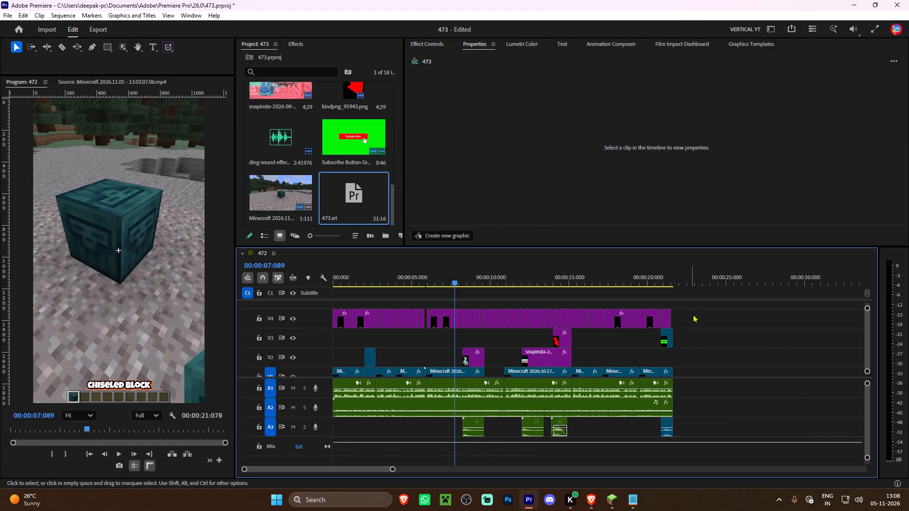
left_click_drag(700, 317, 256, 306)
left_click(303, 42)
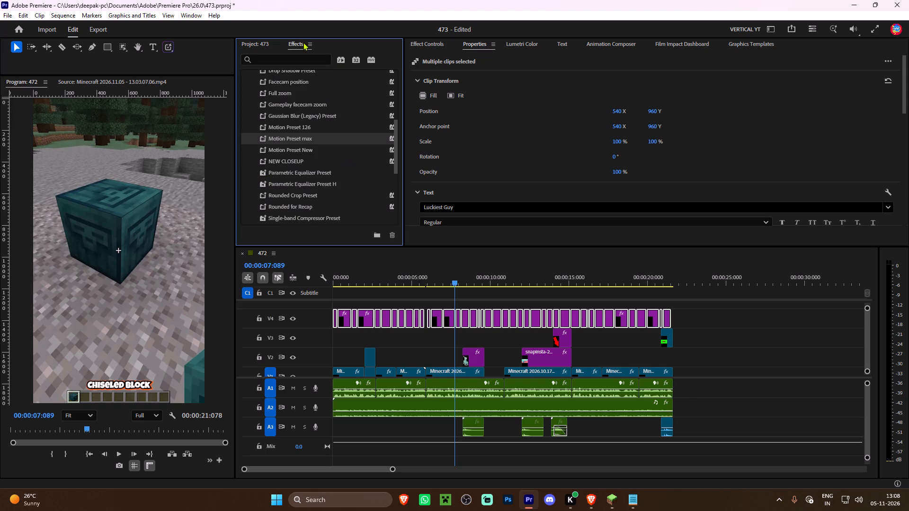
scroll(297, 151, "up", 6)
left_click_drag(282, 107, 419, 318)
Switch to Minecraft and load the singleplayer world New World (2) on version 26.4 Snapshot.
left_click(610, 502)
left_click(455, 187)
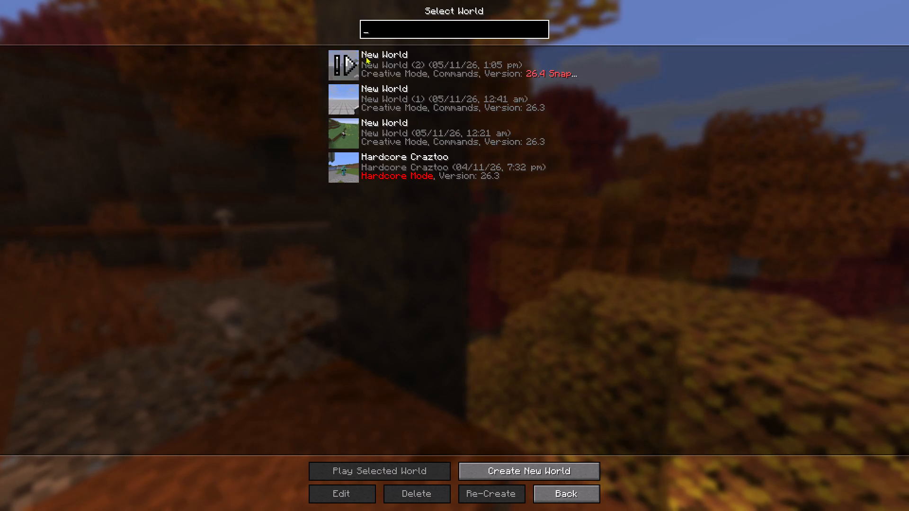
left_click(341, 69)
left_click(514, 117)
left_click(516, 126)
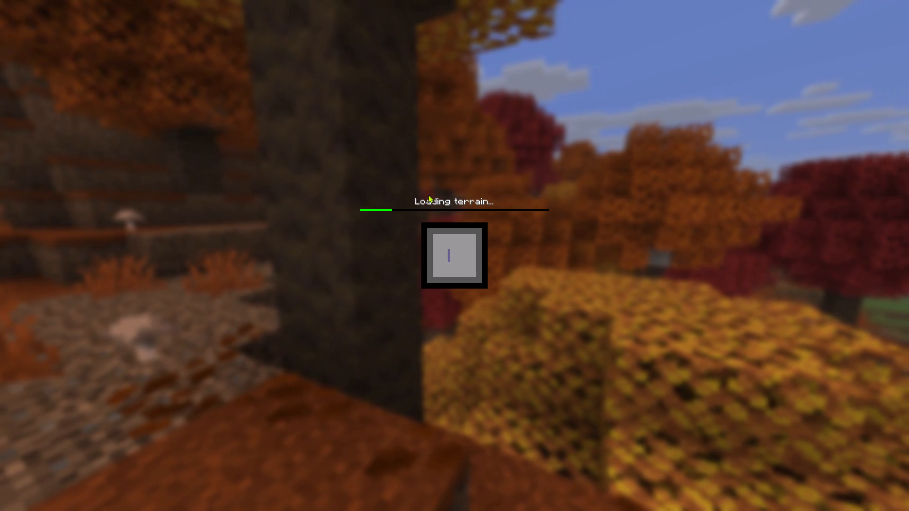
Run the locate structure command for the ancient city.
key("slash")
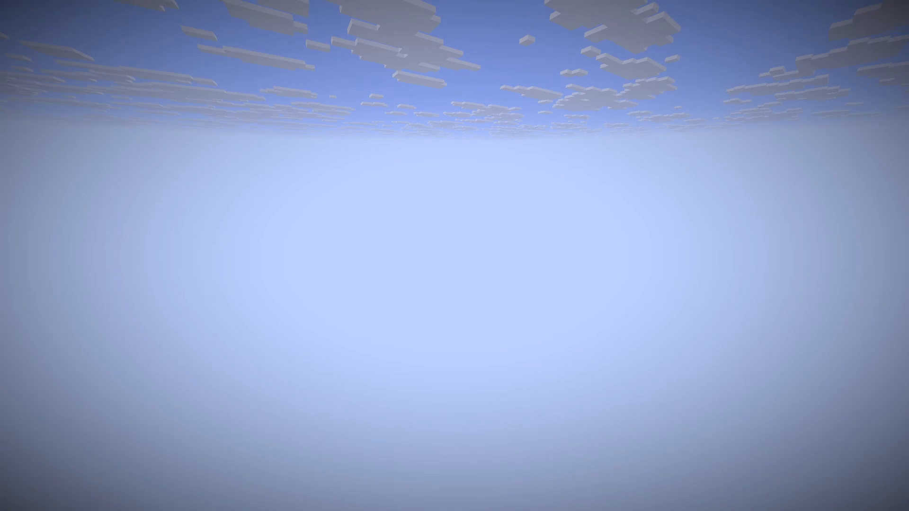
key("slash")
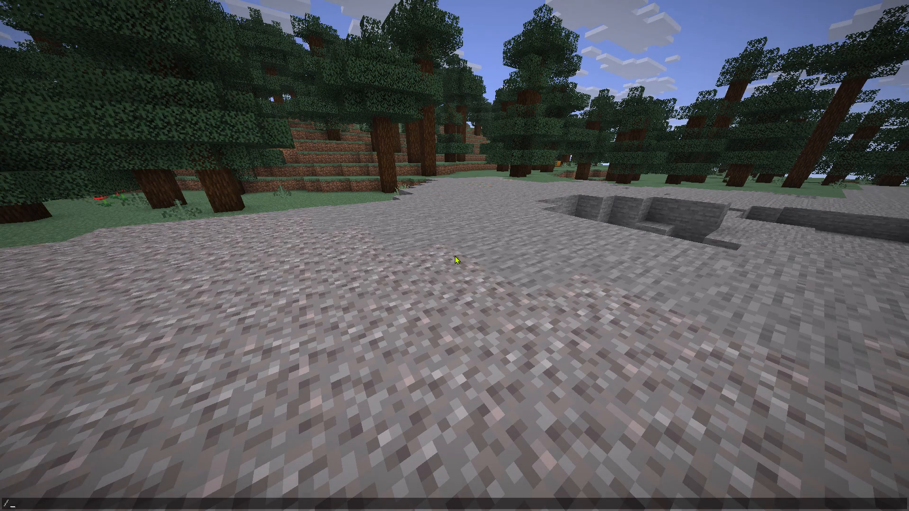
type("loc")
key("Tab")
key("space")
key("Up")
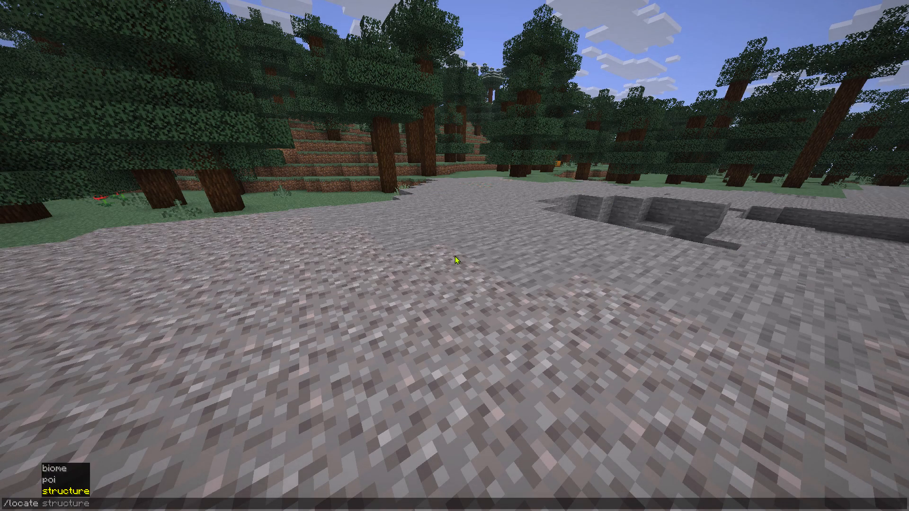
key("Tab")
key("space")
type("anc")
key("Tab")
key("Return")
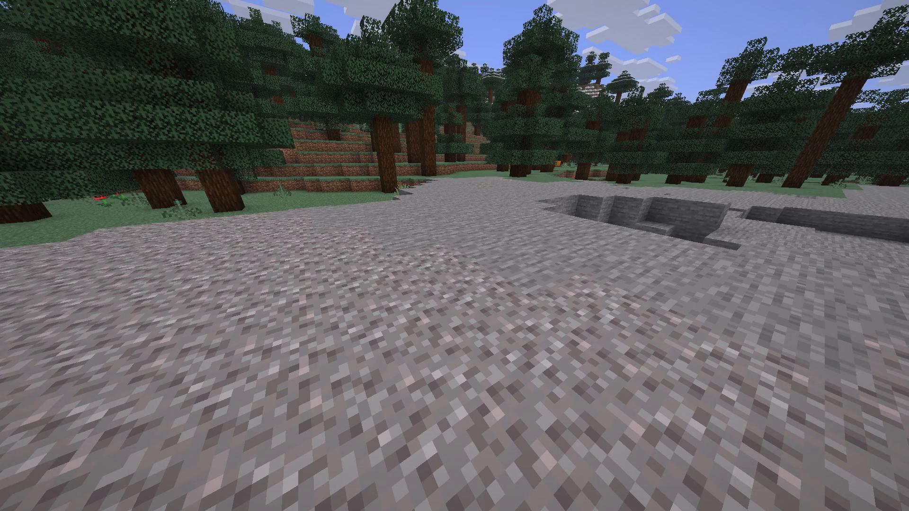
Teleport to the located ancient city at 2544 ~ -2128.
key("t")
left_click(34, 467)
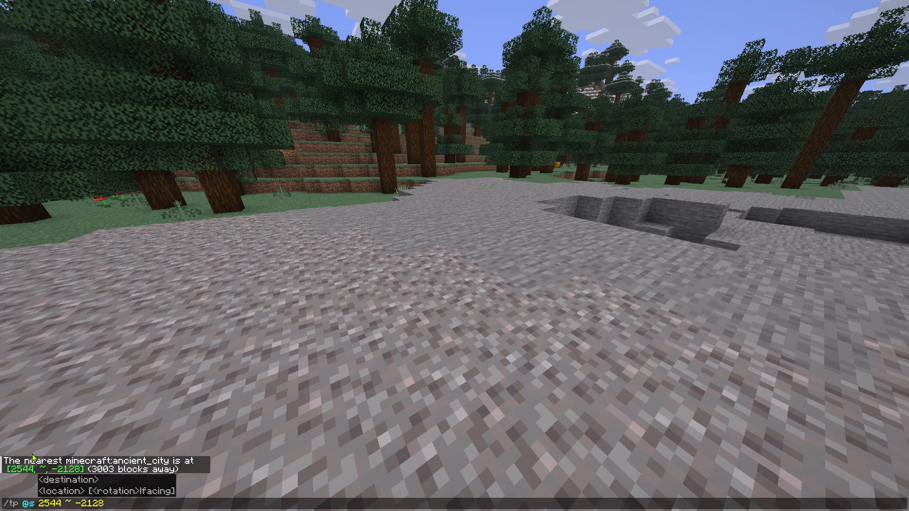
key("Return")
Switch to Spectator Mode and fly down underground to the ancient city's large rectangular portal-like frame.
key("F3")
key("F4")
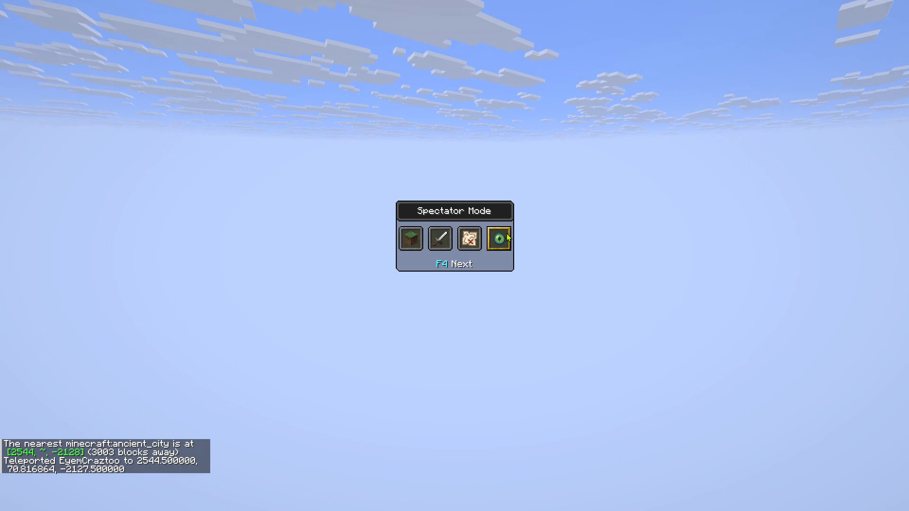
key("space")
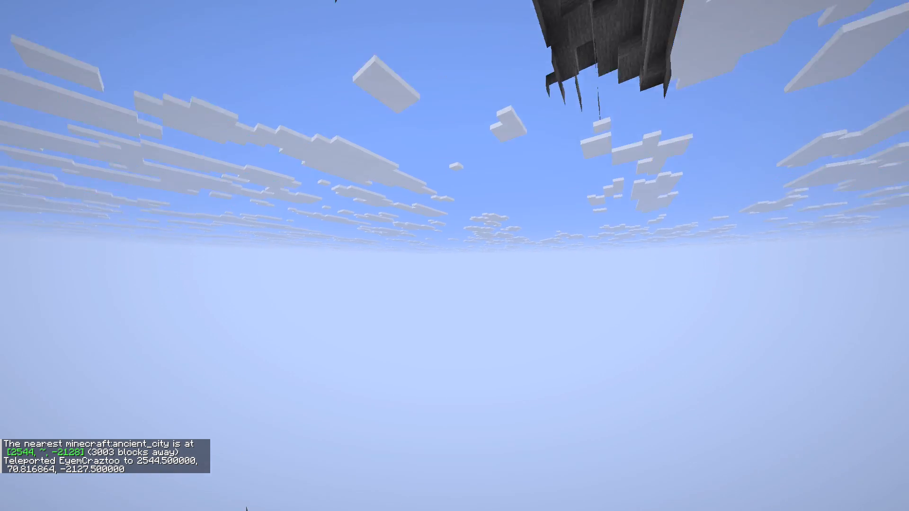
scroll(454, 255, "up", 20, "ctrl")
scroll(454, 255, "up", 6, "ctrl")
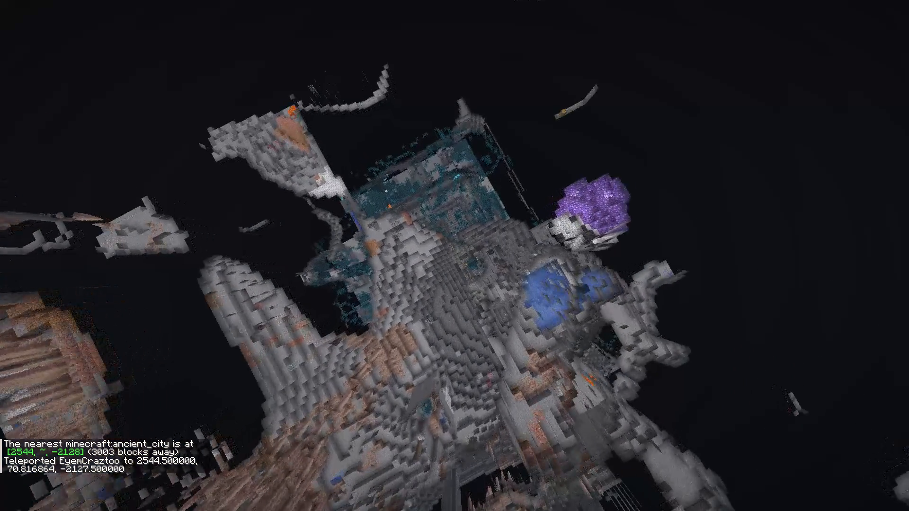
scroll(454, 255, "up", 13, "ctrl")
scroll(454, 255, "up", 11, "ctrl")
key("ctrl+w")
key("ctrl+a")
key("ctrl+a")
key("ctrl+a")
key("ctrl+a")
key("ctrl+a")
key("ctrl+a")
key("ctrl+a")
key("ctrl+a")
key("ctrl+a")
key("ctrl+a")
key("ctrl+a")
key("ctrl+a")
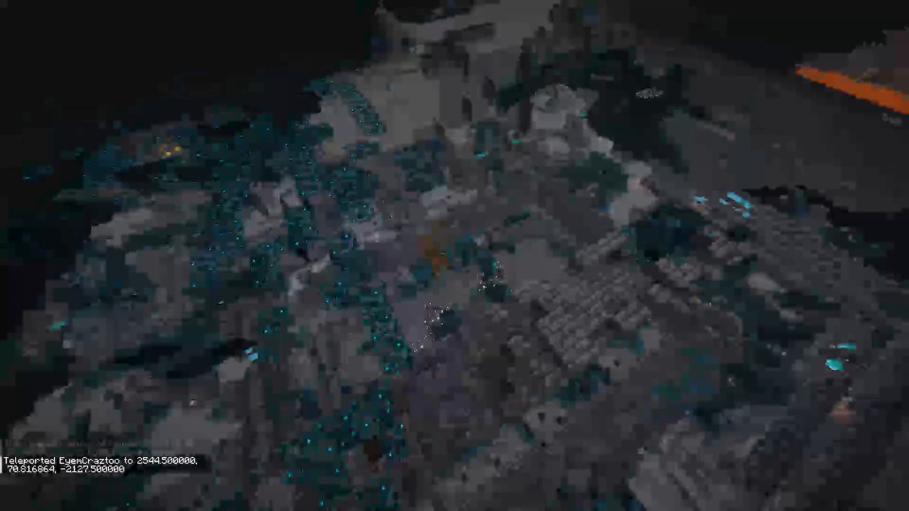
key("ctrl+d")
key("ctrl+a")
key("w")
key("space")
key("d")
key("s")
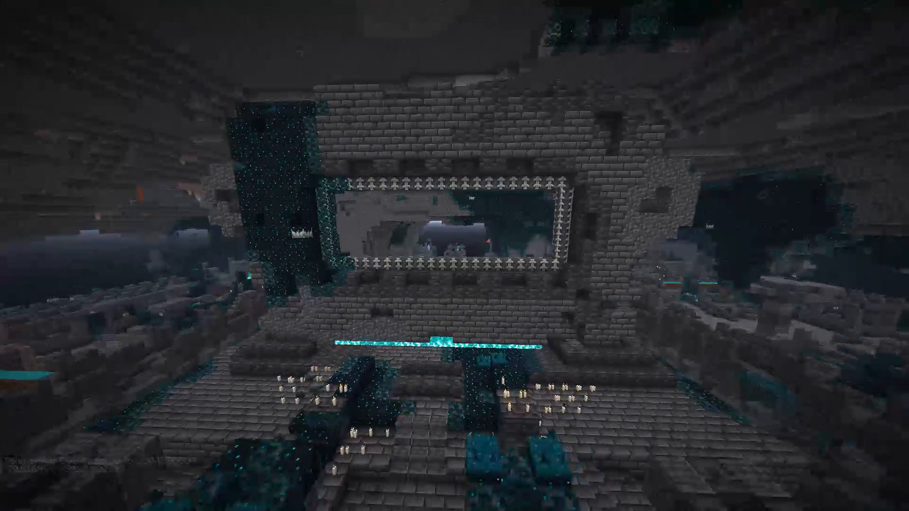
key("a")
Switch the game mode to Creative Mode.
key("F3")
key("F4")
Fly around the ancient city's central frame to examine it from both sides and from above.
key("w")
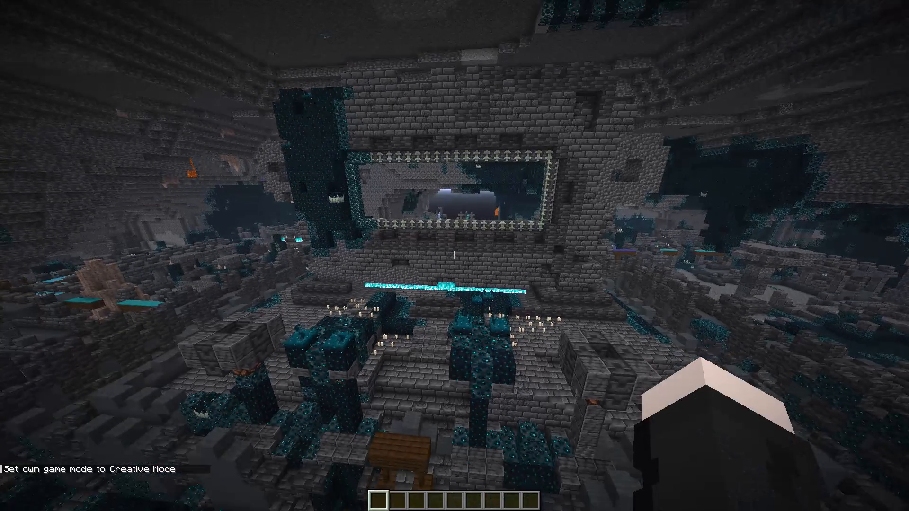
key("shift+d")
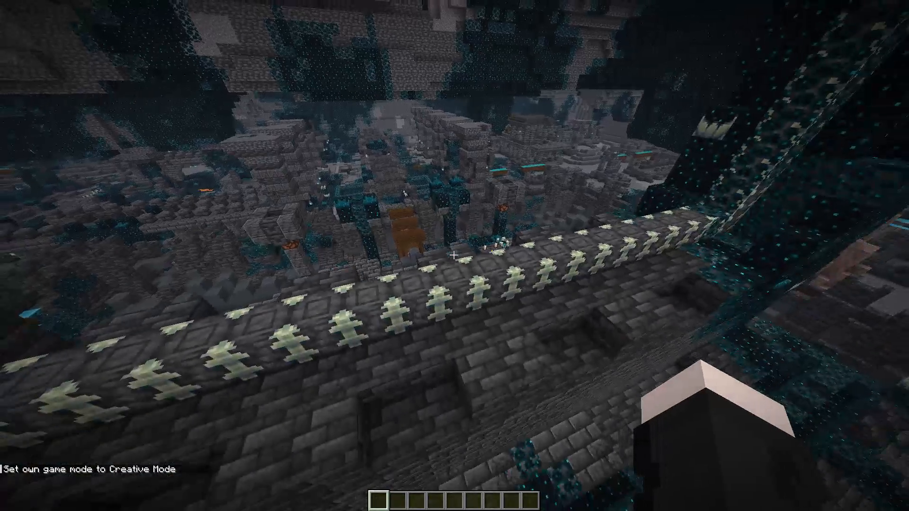
key("s")
key("d")
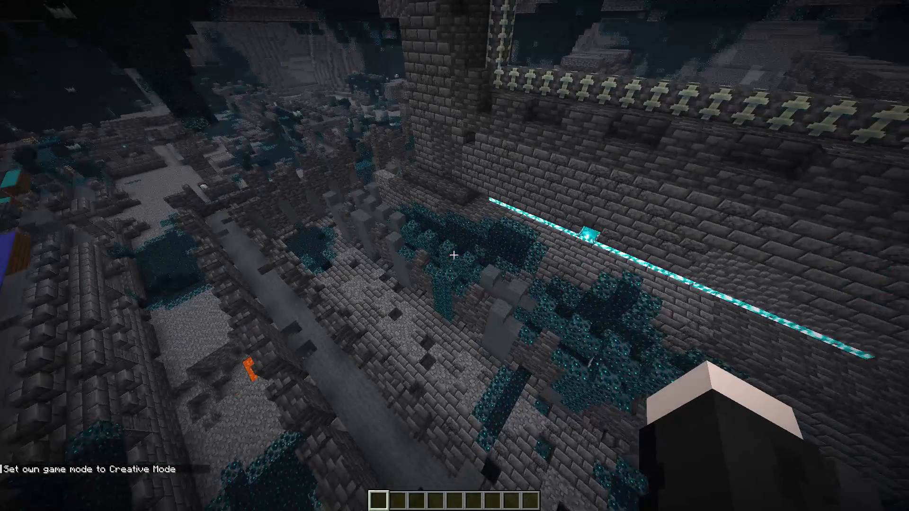
key("a")
key("w")
key("w")
key("w")
key("w")
key("w")
key("w")
key("shift+d")
key("shift+d")
key("shift+d")
key("shift+d")
key("shift+d")
key("shift+d")
key("shift+d")
key("shift+d")
key("shift+d")
key("shift+d")
key("shift+d")
key("shift+d")
key("shift+d")
key("shift+d")
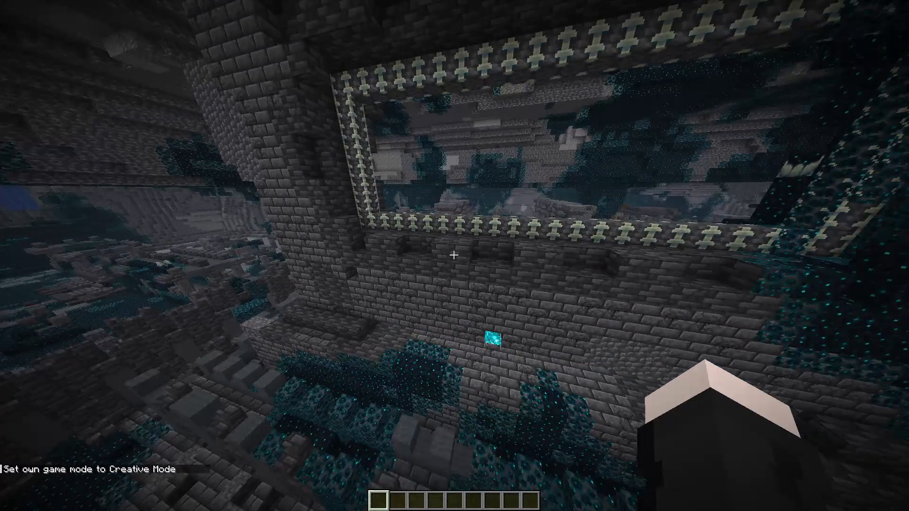
key("space")
type("d")
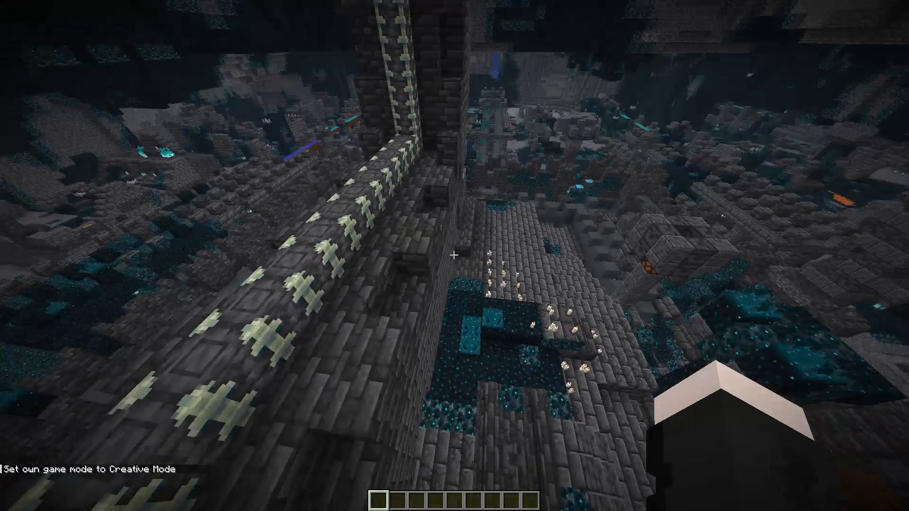
key("s")
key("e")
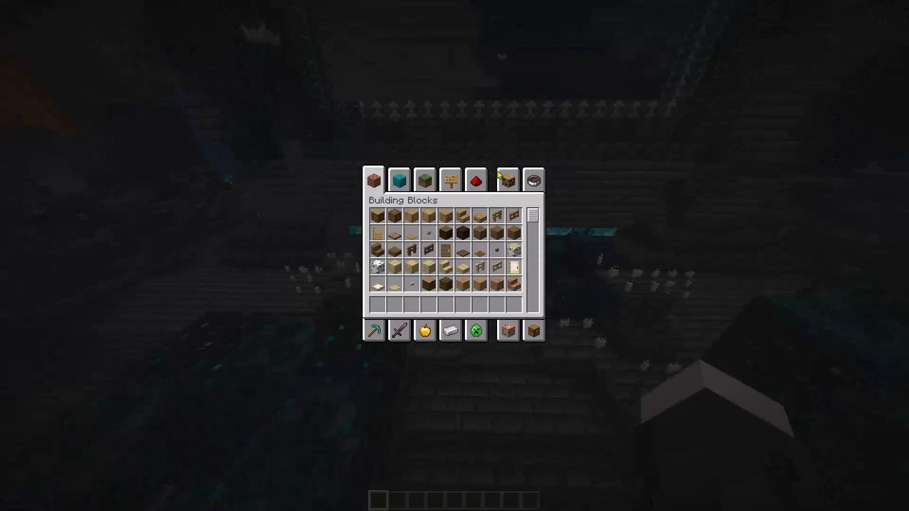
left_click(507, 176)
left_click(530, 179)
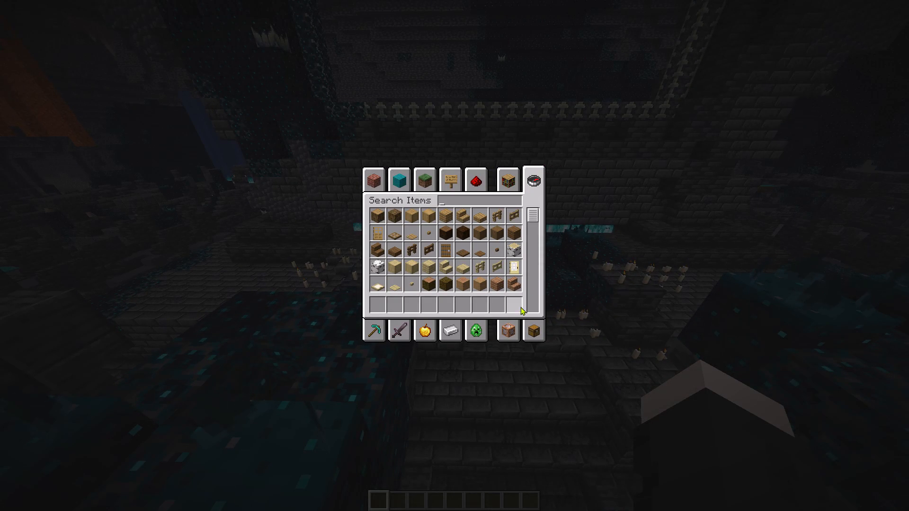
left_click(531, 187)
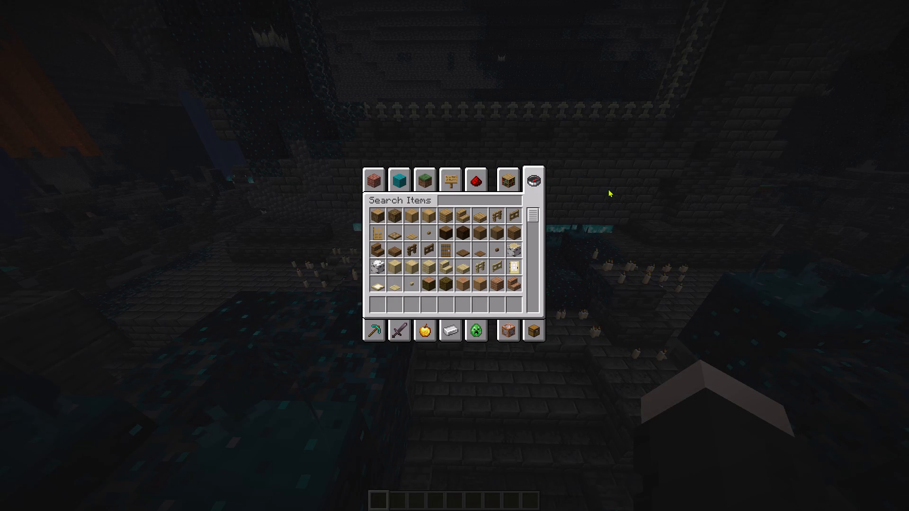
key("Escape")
Fly past the central frame and its stone tower to examine the surrounding ancient city.
key("w")
key("space")
key("space")
key("space")
key("space")
key("space")
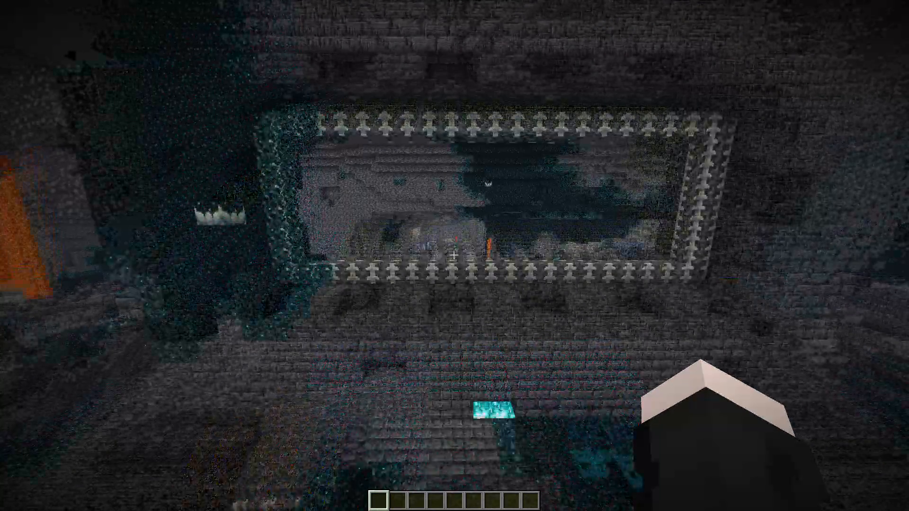
key("a")
key("a")
key("a")
key("a")
key("a")
key("a")
key("a")
key("a")
key("a")
key("a")
key("a")
key("a")
key("a")
key("a")
key("a")
key("a")
key("a")
key("a")
key("a")
key("a")
scroll(454, 255, "up", 1)
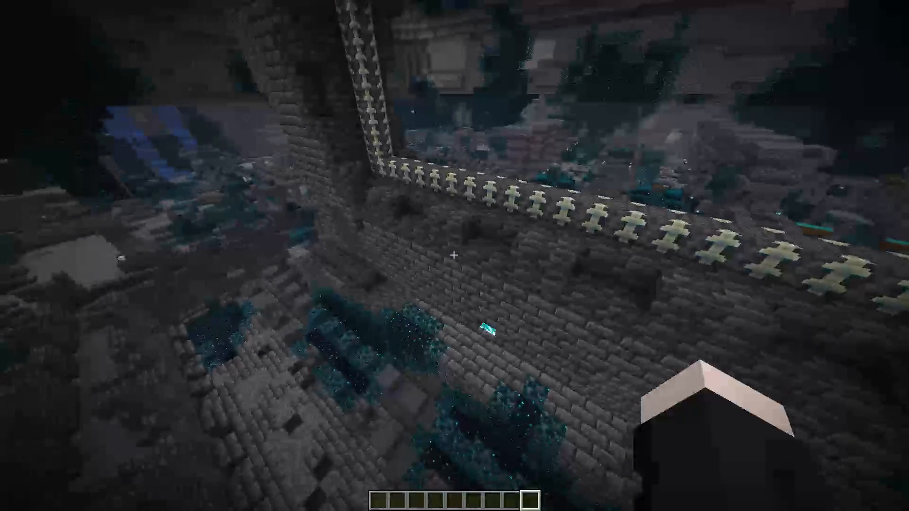
key("w")
key("w")
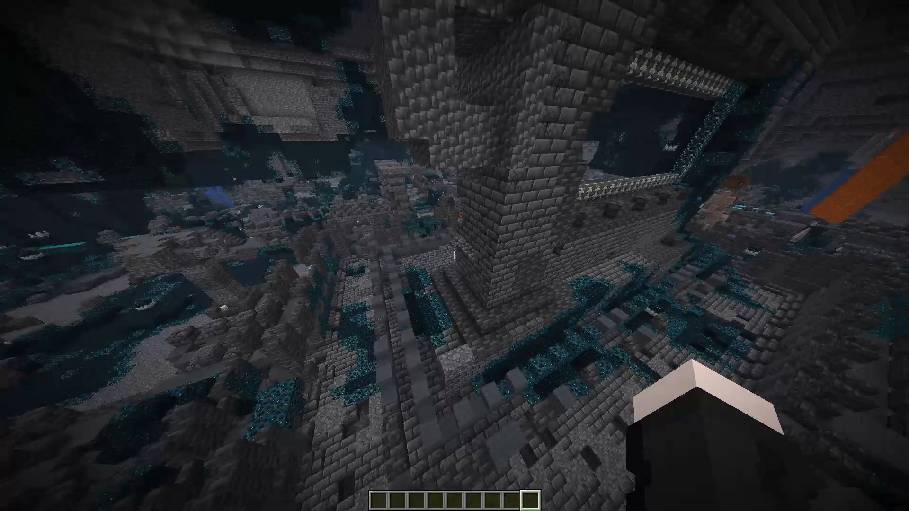
Save the Minecraft world and quit it.
key("Escape")
left_click(454, 231)
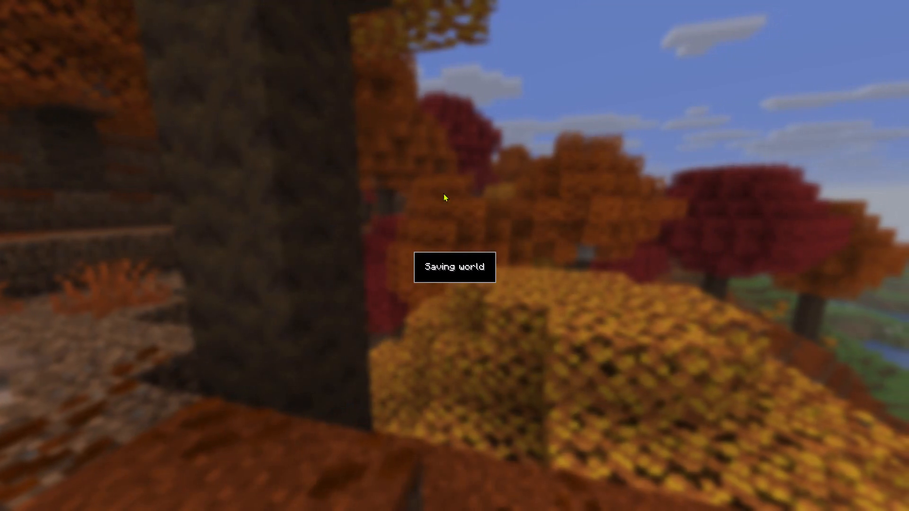
left_click(419, 197)
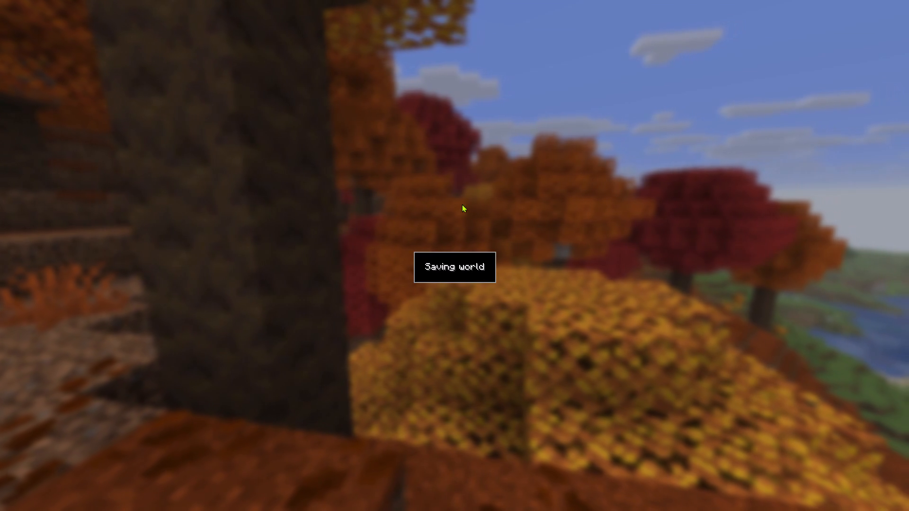
Create a new singleplayer world with the game mode set to Creative.
left_click(450, 204)
key("Escape")
left_click(433, 181)
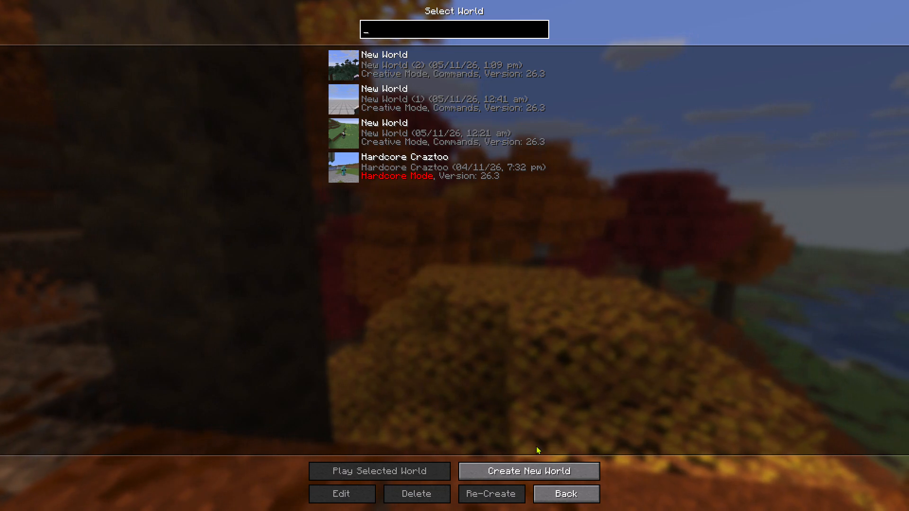
left_click(526, 469)
double_click(486, 121)
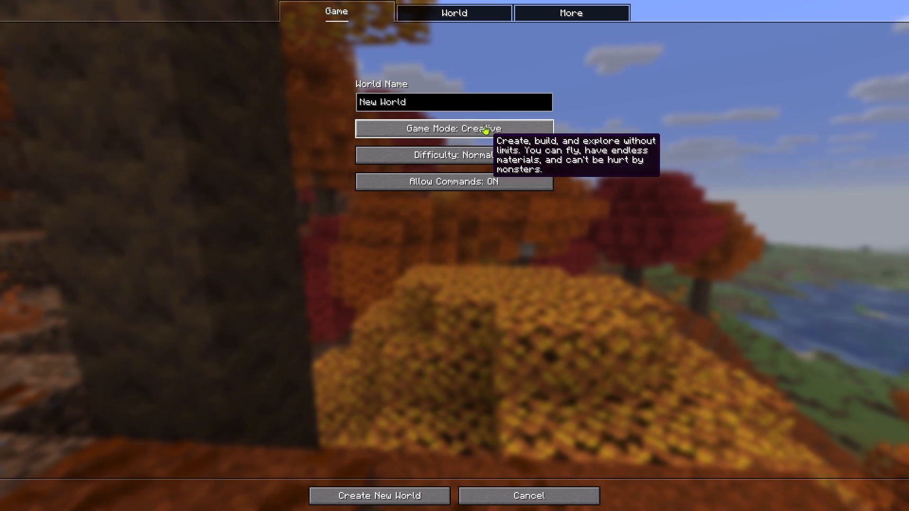
left_click(359, 494)
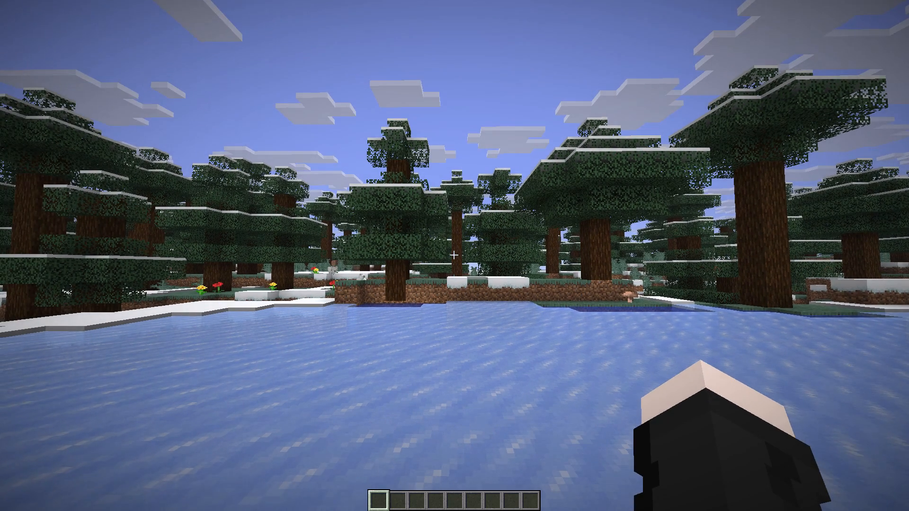
Look through the creative inventory's categories and full item list to examine which blocks are available.
key("e")
left_click(532, 180)
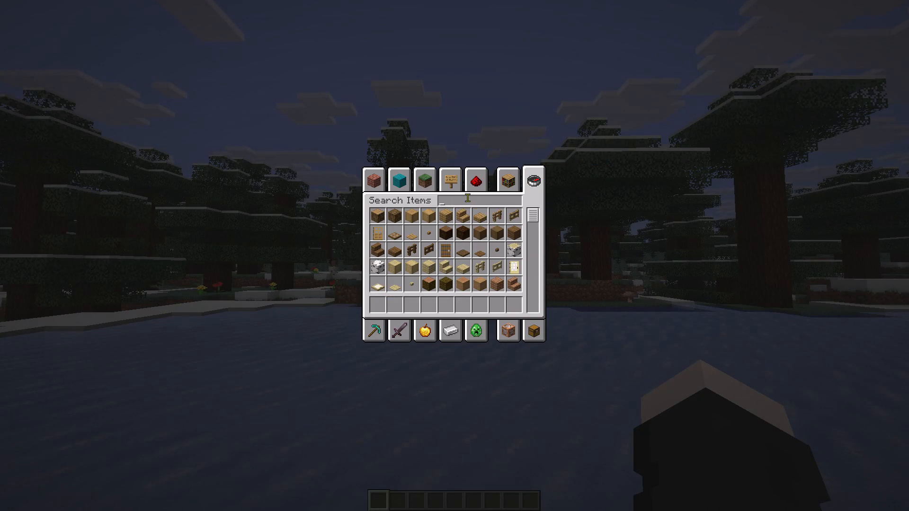
left_click(454, 174)
left_click_drag(427, 171, 420, 171)
left_click_drag(388, 179, 382, 179)
left_click(367, 178)
left_click(529, 185)
key("s")
key("a")
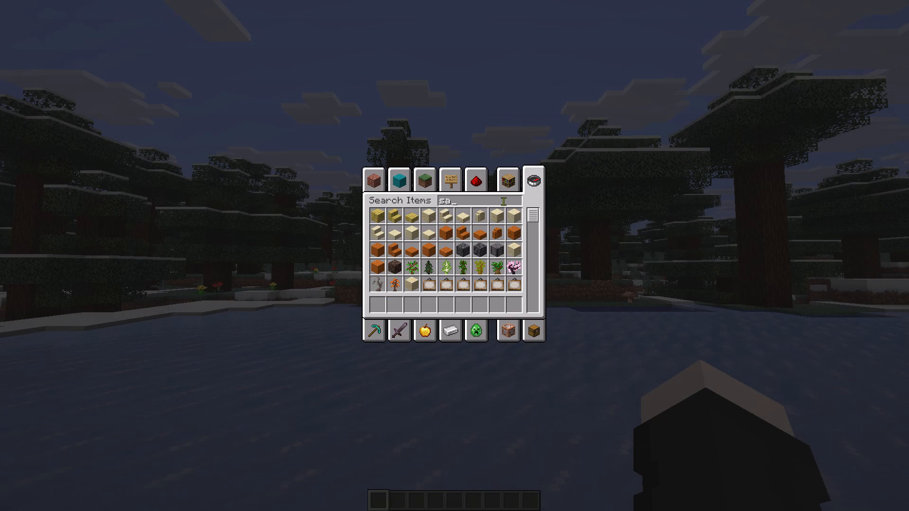
key("BackSpace")
key("BackSpace")
key("BackSpace")
scroll(490, 207, "down", 5)
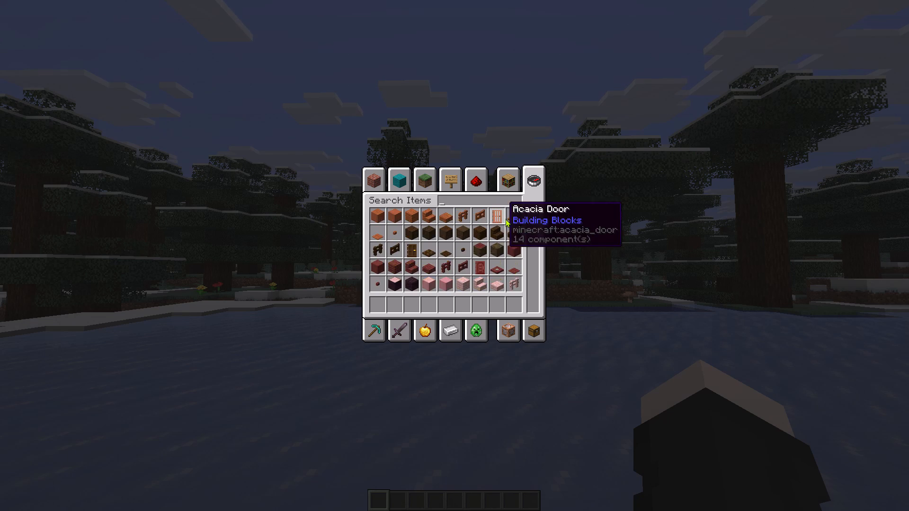
scroll(505, 219, "down", 20)
left_click_drag(526, 223, 532, 232)
left_click_drag(536, 224, 533, 227)
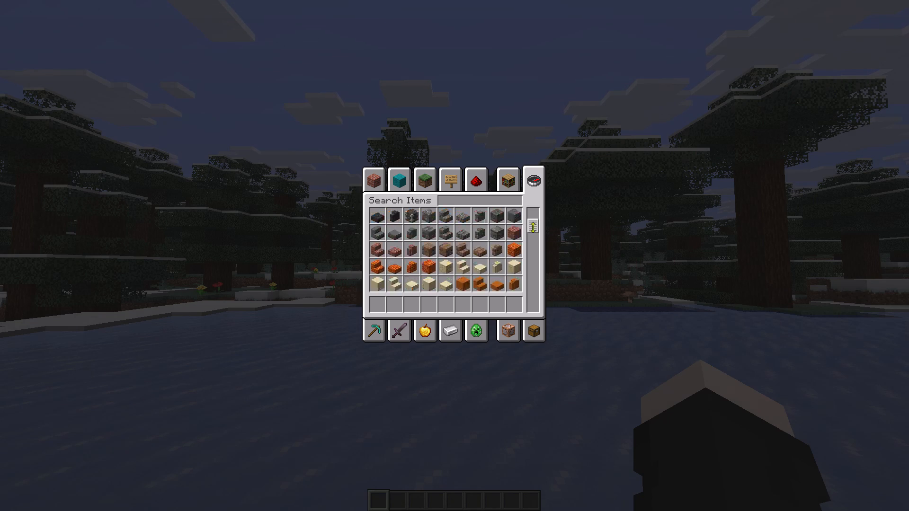
left_click_drag(533, 227, 524, 318)
Save the new world, quit to the title screen and quit Minecraft.
key("Escape")
key("Escape")
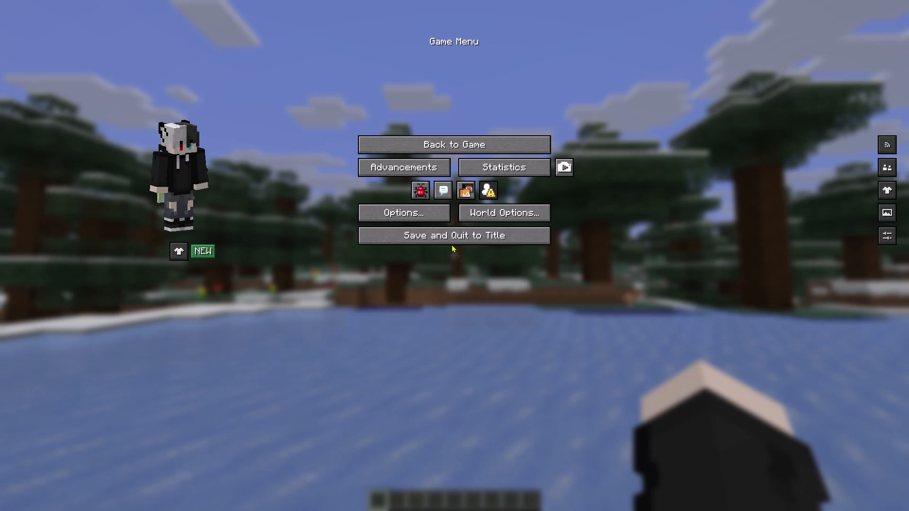
left_click(451, 231)
left_click(481, 264)
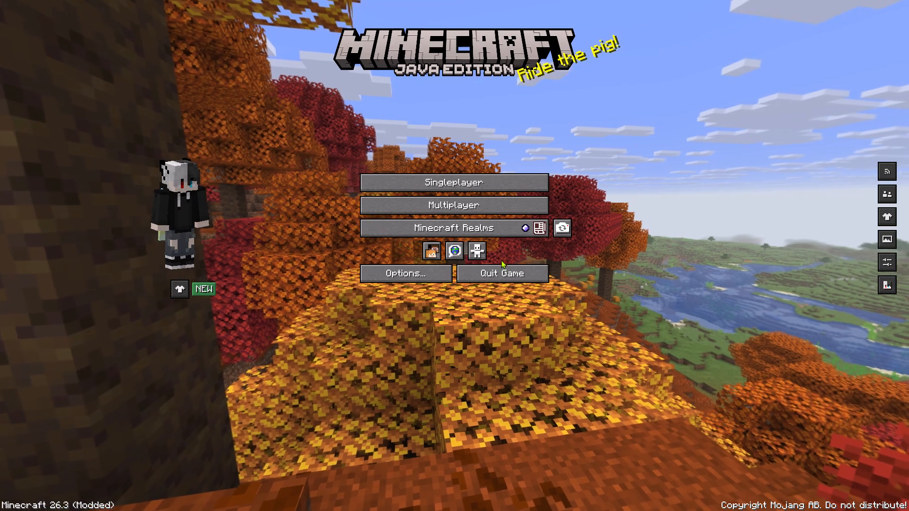
left_click(500, 270)
Switch to File Explorer and check the .minecraft mods folder and the Downloads folder for mod files.
left_click(291, 498)
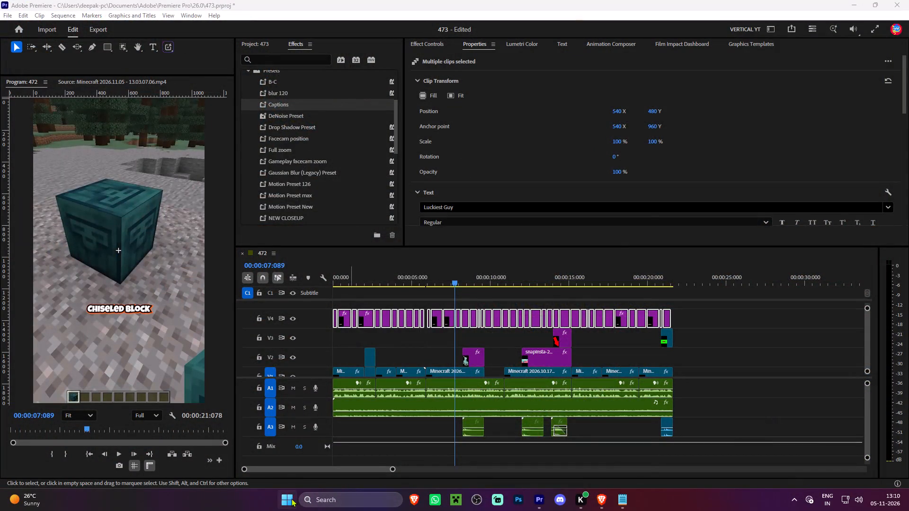
left_click(508, 152)
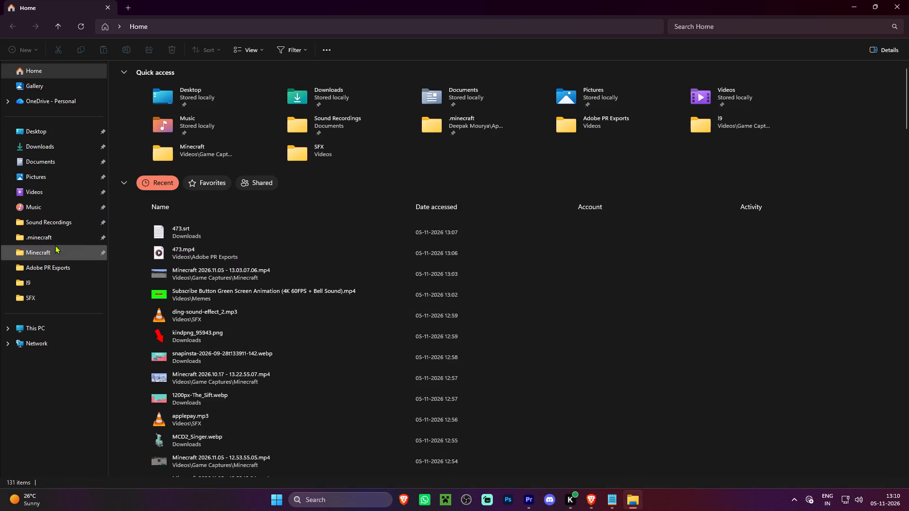
left_click(45, 238)
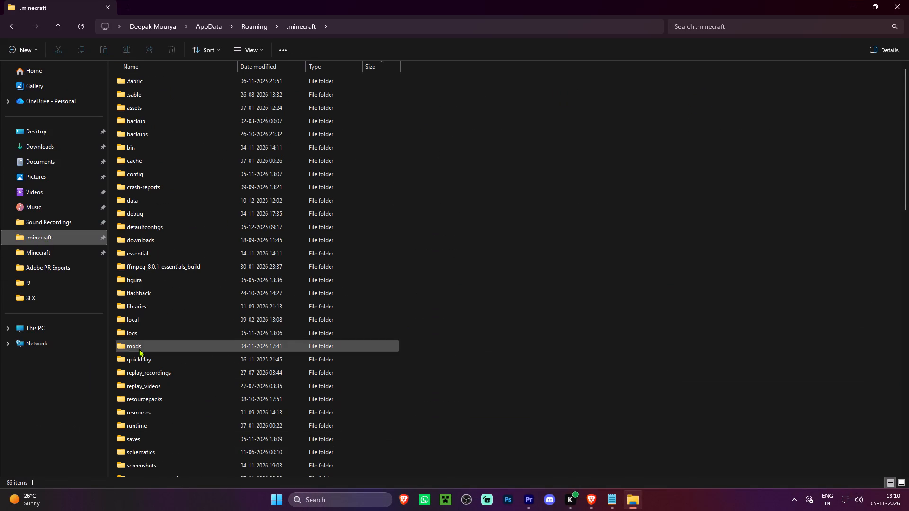
double_click(138, 349)
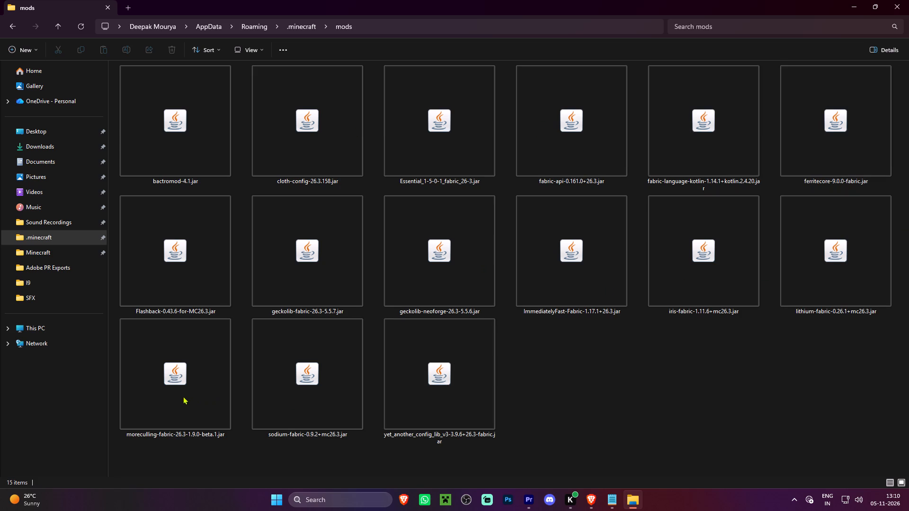
left_click(61, 149)
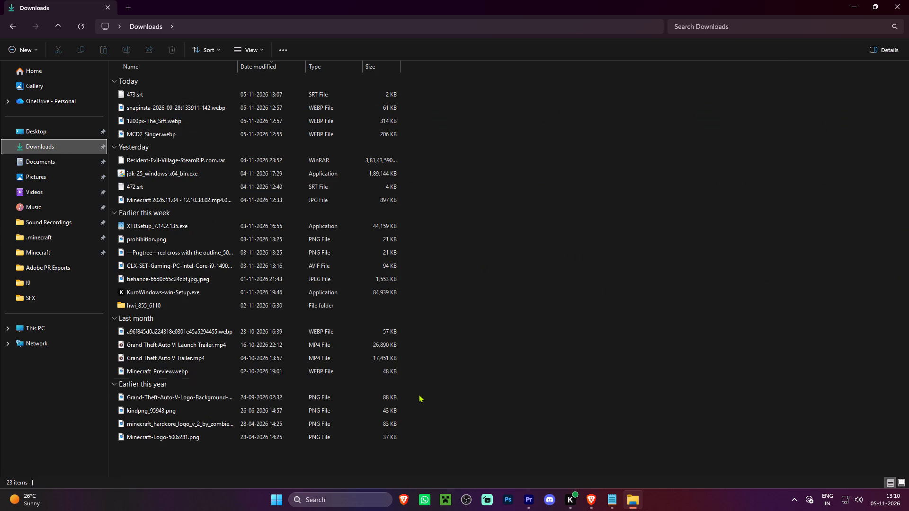
In Brave, search the web for "the sift" and open the Modrinth page of Mielon's The Sift mod.
left_click(586, 499)
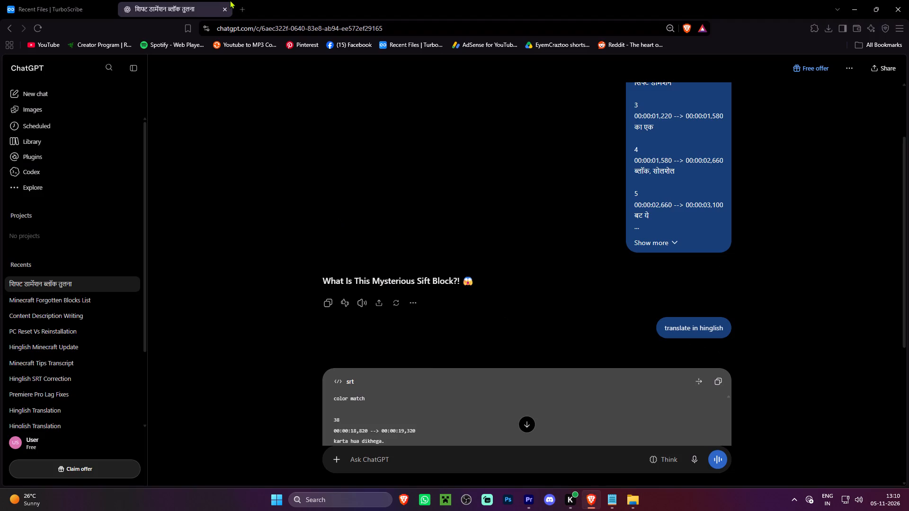
left_click(239, 0)
left_click(278, 29)
type("the sift")
key("Return")
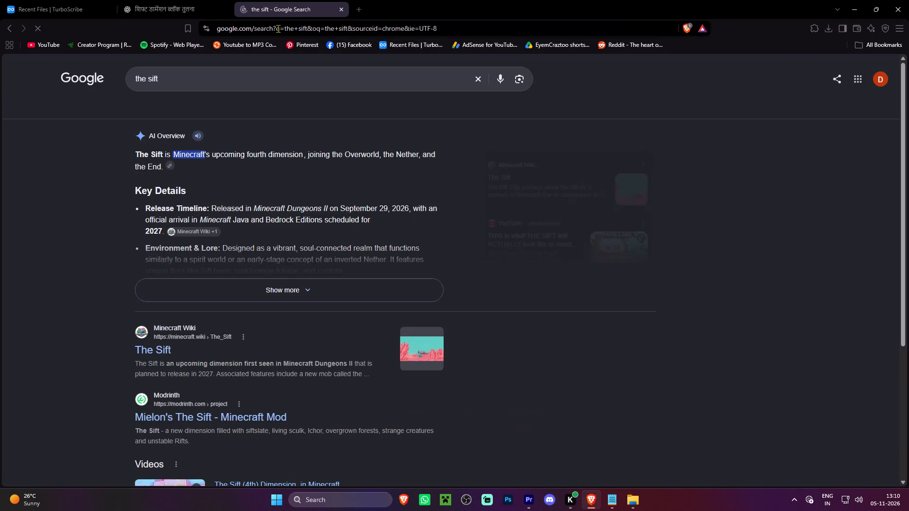
left_click(153, 354)
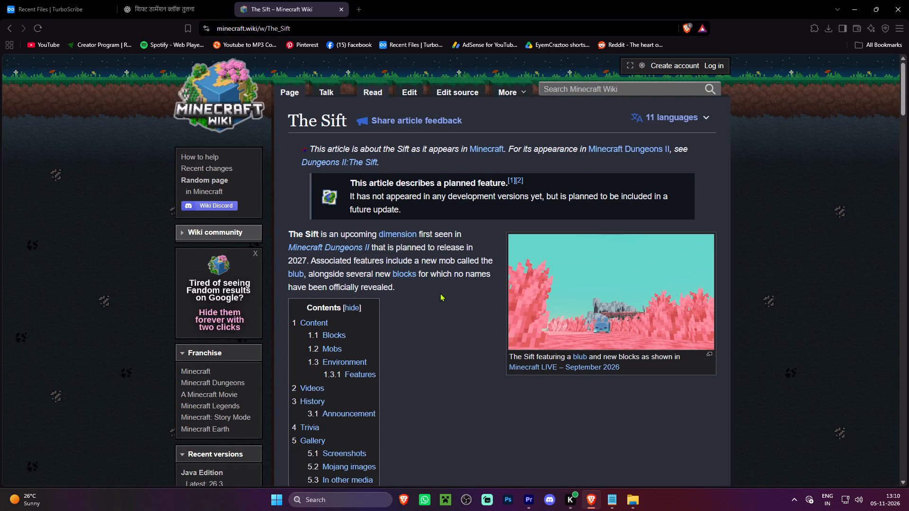
left_click_drag(395, 218, 370, 227)
scroll(209, 352, "down", 1)
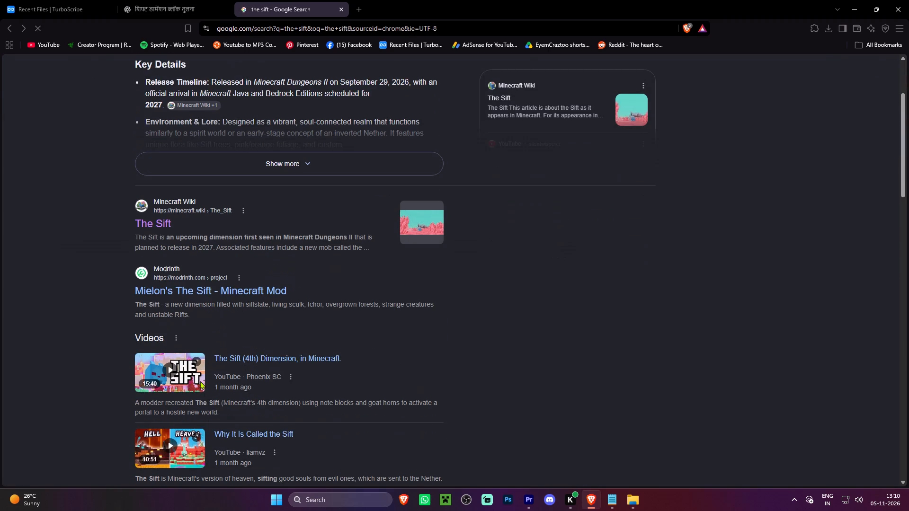
left_click(200, 284)
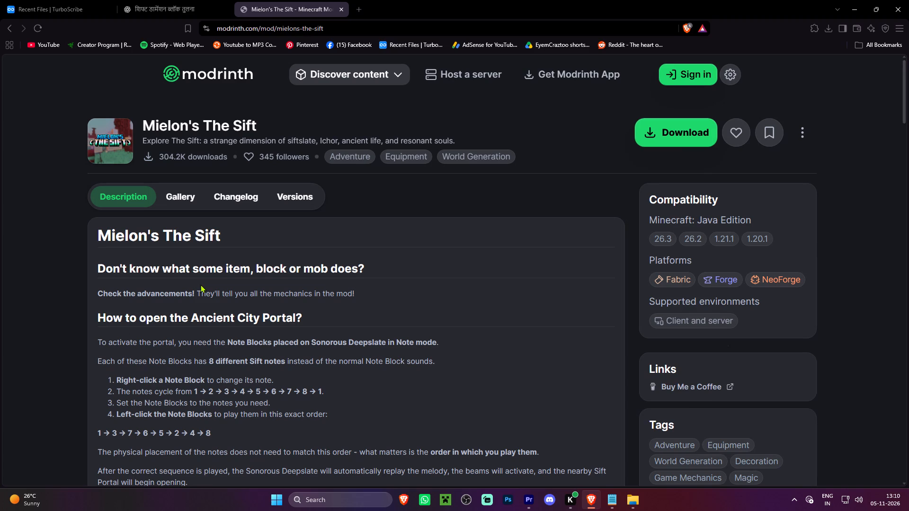
left_click(667, 134)
left_click(395, 319)
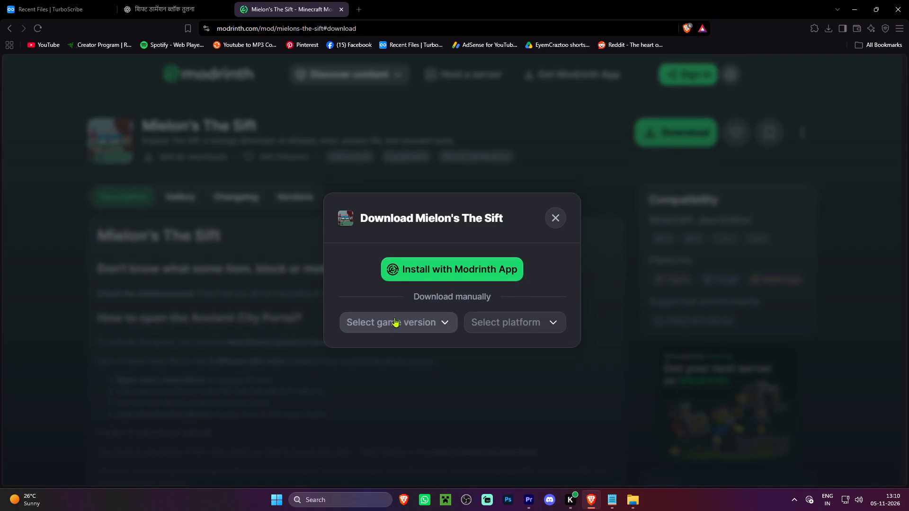
left_click(370, 355)
left_click(499, 321)
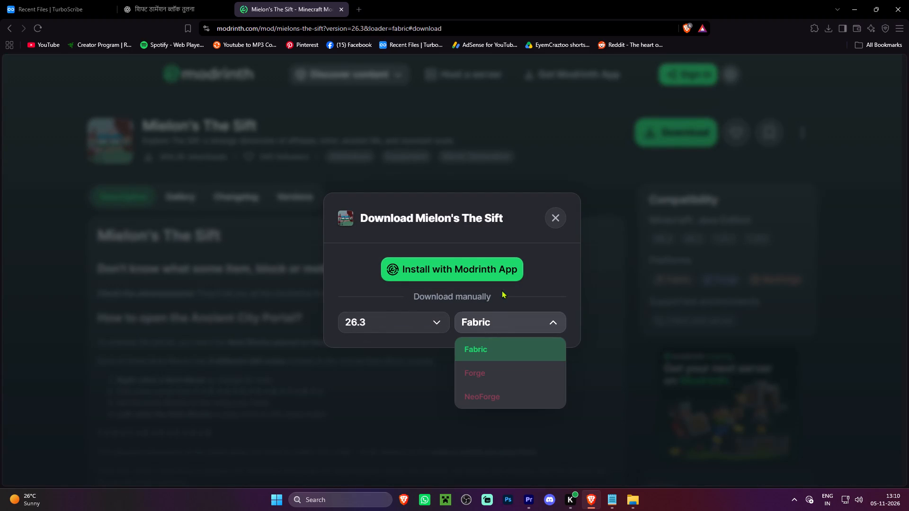
left_click(567, 271)
left_click(549, 261)
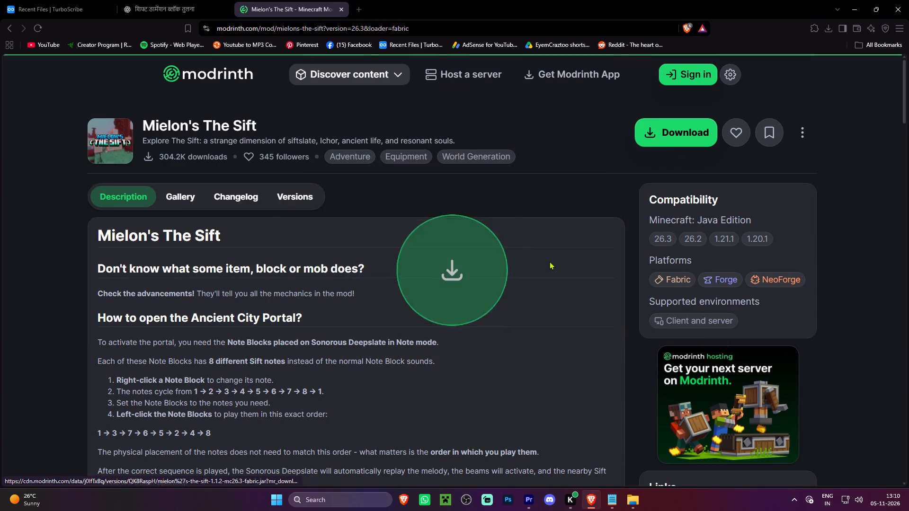
scroll(12, 145, "down", 2)
scroll(41, 129, "up", 1)
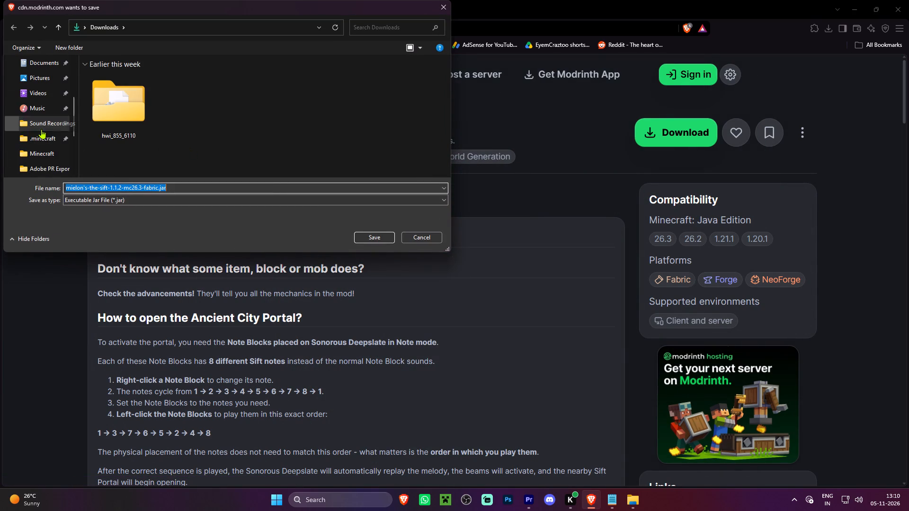
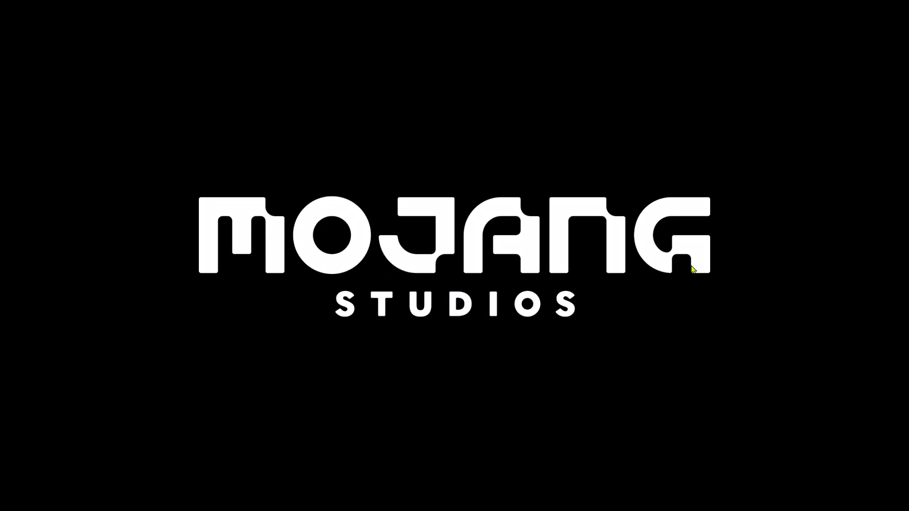
left_click(445, 181)
left_click(350, 62)
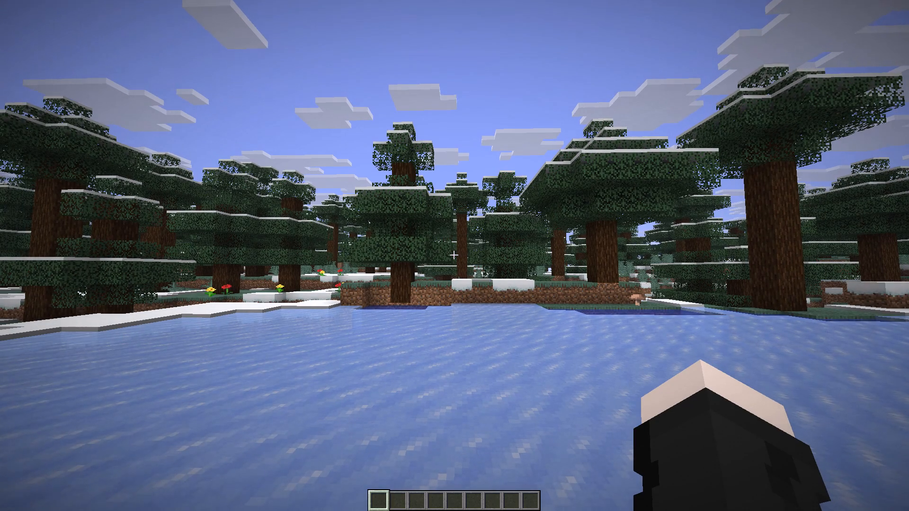
Rerun the earlier locate command for the nearest ancient city and teleport to 928, ~, -2208.
key("t")
key("Up")
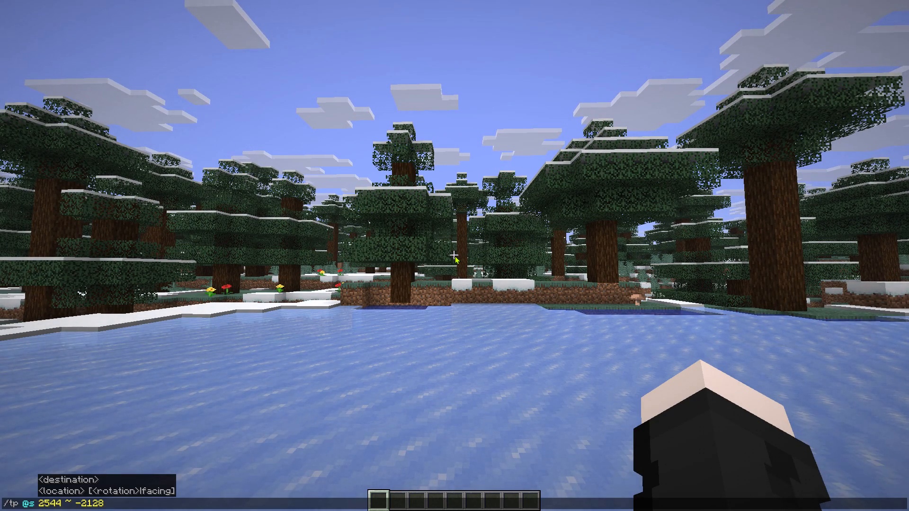
key("Up")
key("Return")
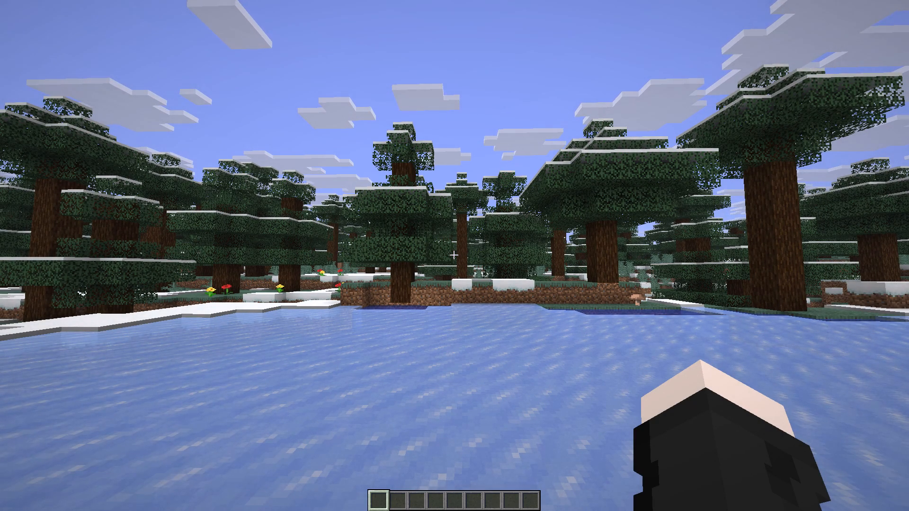
key("t")
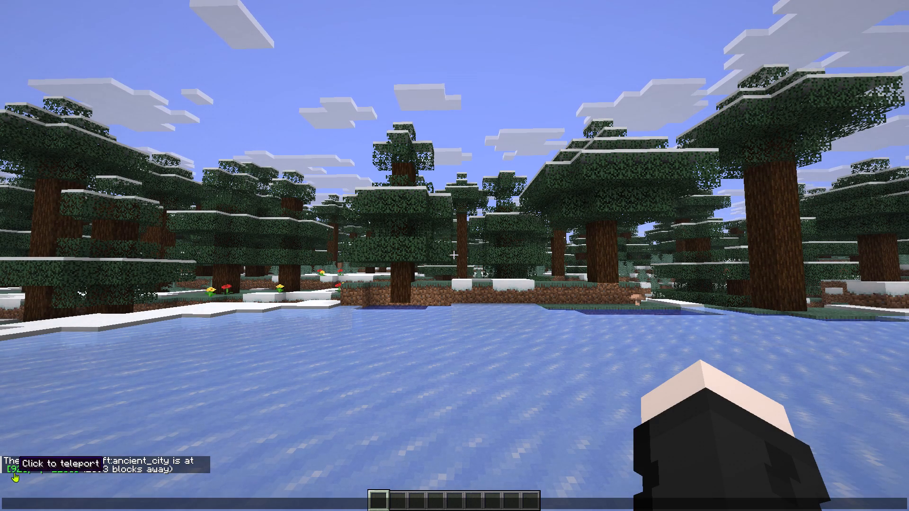
left_click(27, 469)
key("Return")
Switch the game mode to Spectator.
key("F3")
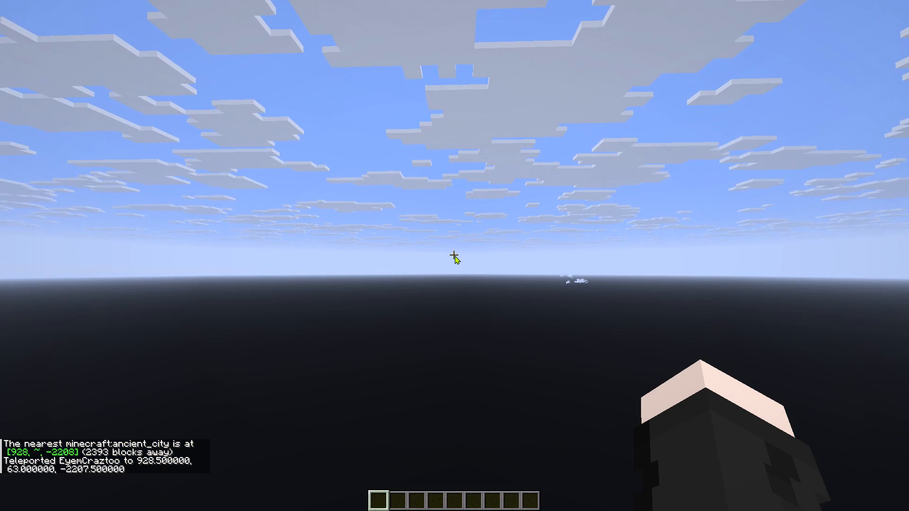
key("F4")
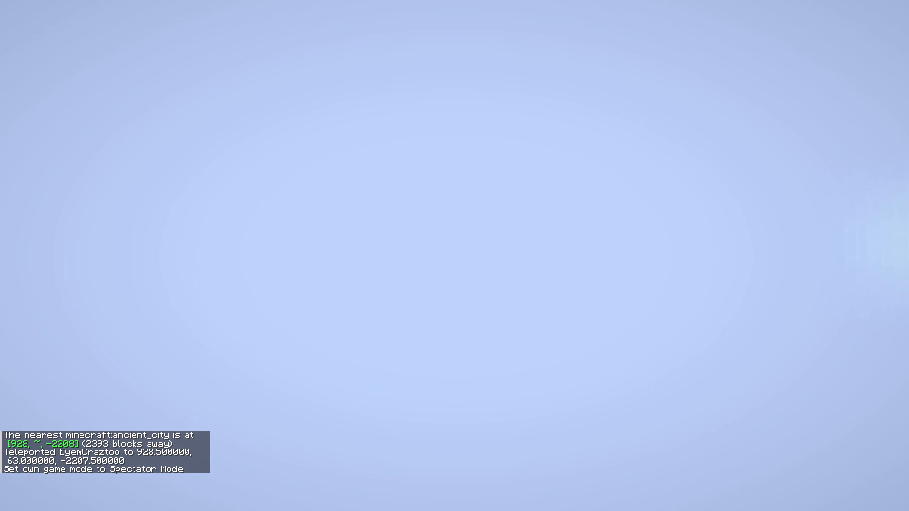
Fly down through the caves to the ancient city below.
key("w")
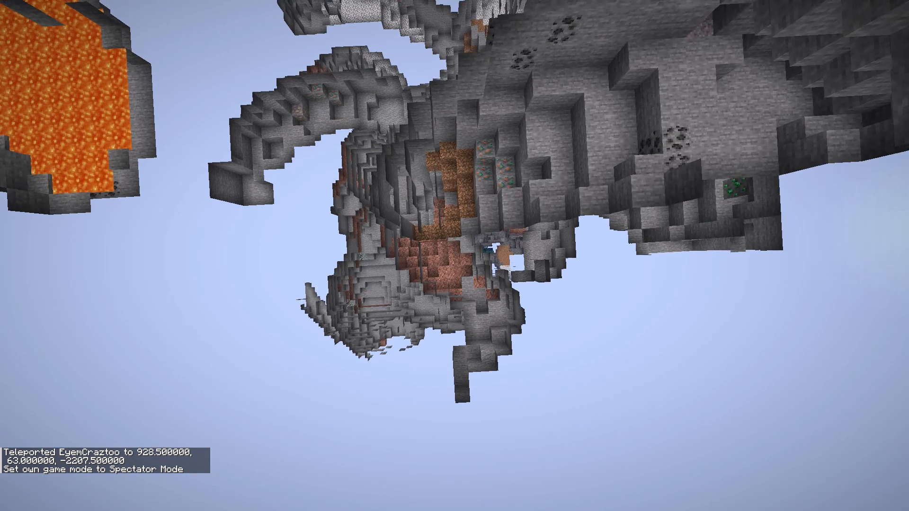
scroll(454, 255, "up", 14, "ctrl")
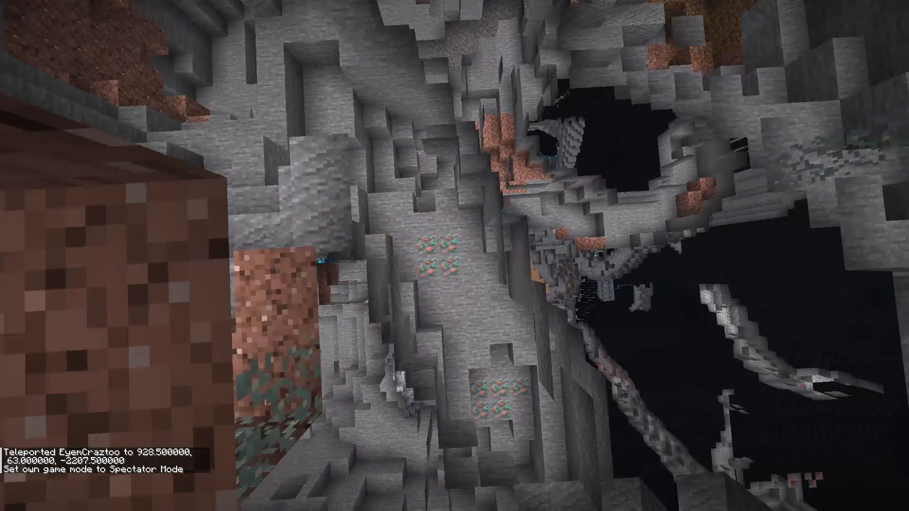
key("ctrl+d")
key("ctrl+a")
key("ctrl+w")
key("ctrl+w")
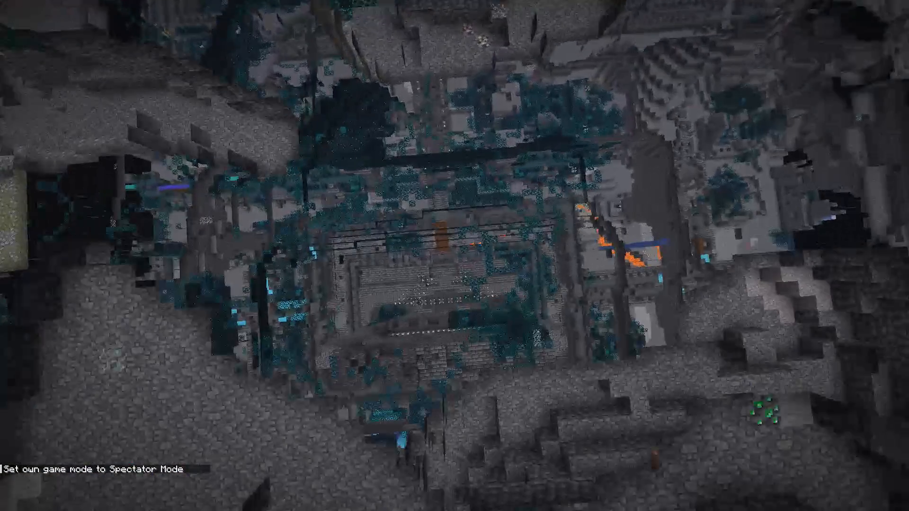
key("ctrl+s")
key("ctrl+s")
key("space")
key("space")
key("space")
key("space")
key("space")
key("space")
key("space")
key("space")
key("space")
key("space")
key("space")
key("space")
key("space")
key("space")
key("space")
key("space")
key("space")
key("space")
key("space")
key("space")
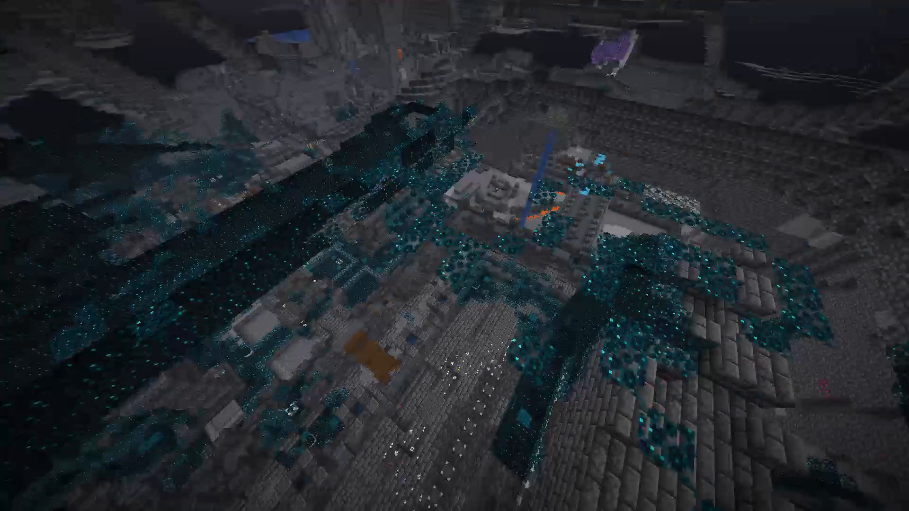
Fly through the ancient city to the large reinforced deepslate frame at its centre.
key("w")
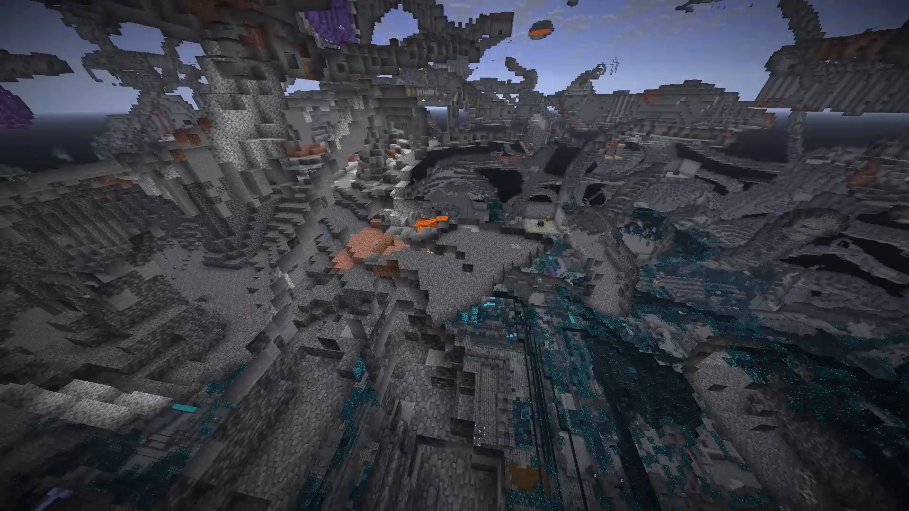
key("d")
key("w")
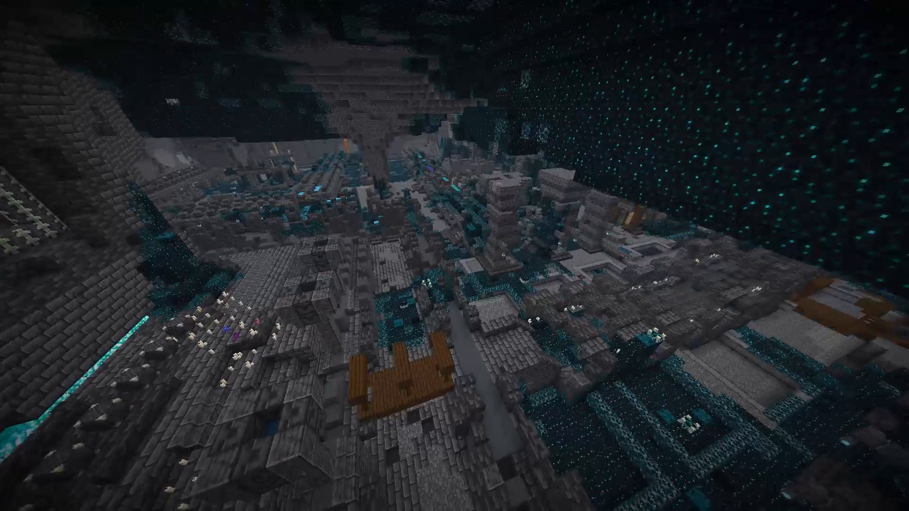
key("ctrl+d")
key("ctrl+w")
key("space")
key("w")
key("space")
key("w")
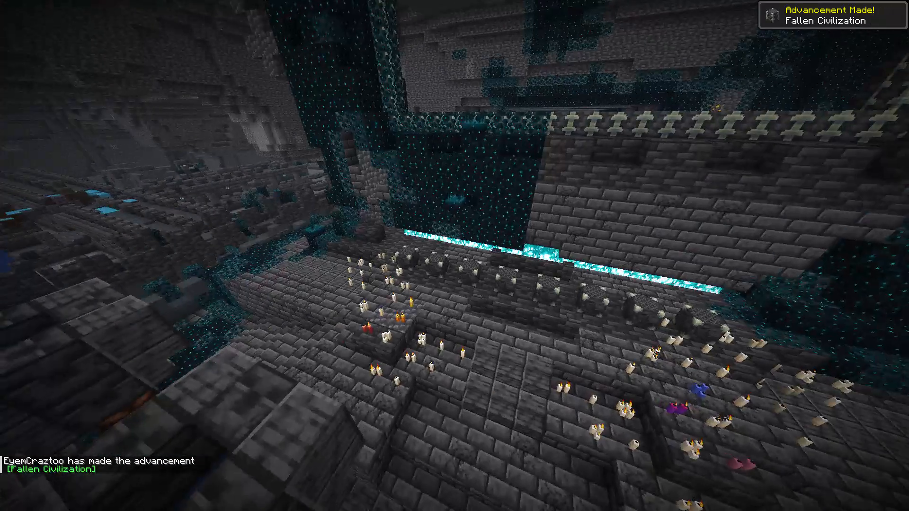
key("d")
key("w")
key("s")
key("a")
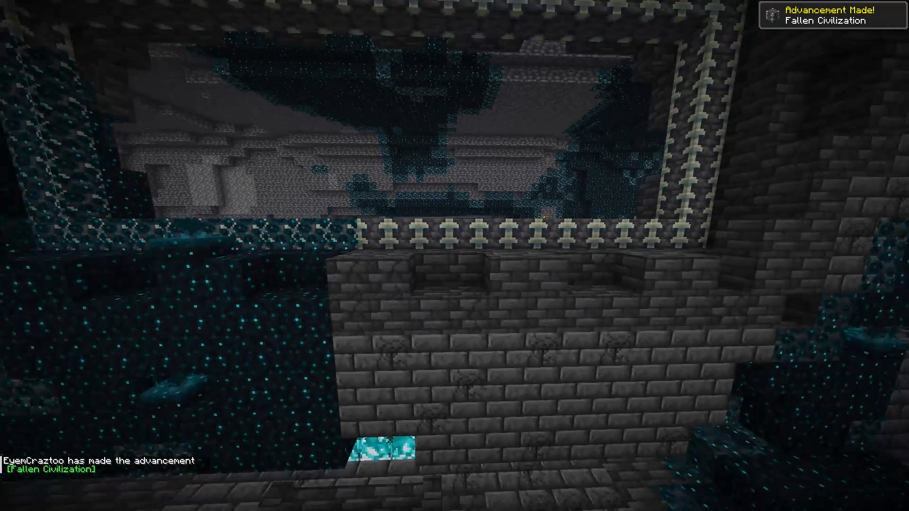
Switch the game mode to Creative in front of the frame.
type("ee")
key("F3")
key("F4")
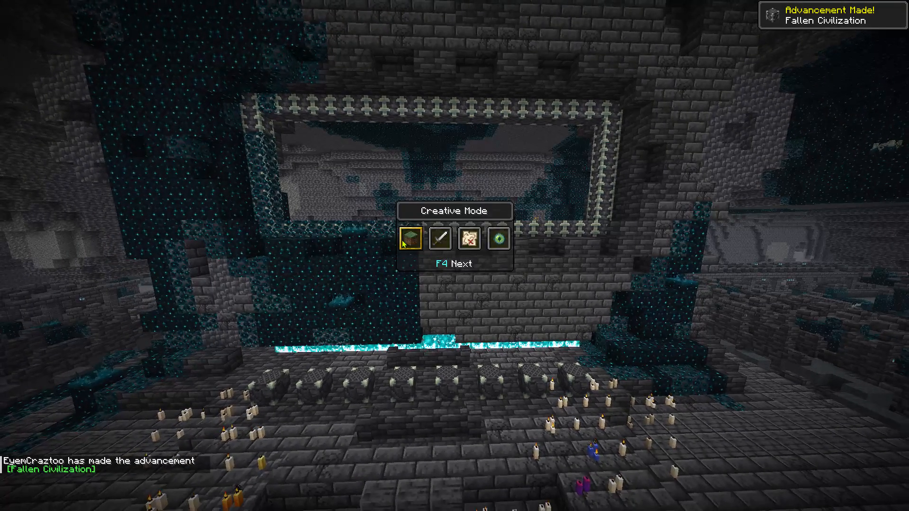
Search the creative inventory for "horn" and place a Goat Horn in the first hotbar slot.
key("e")
left_click(528, 188)
type("horn")
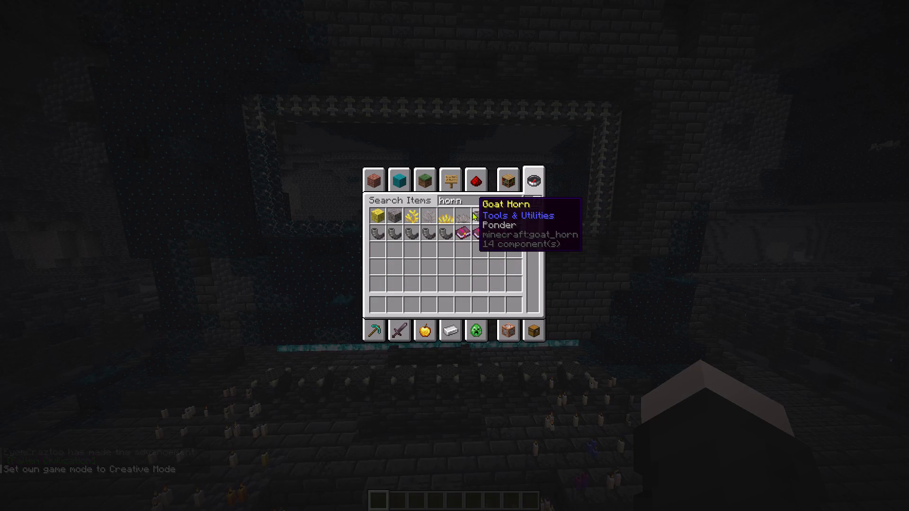
left_click(496, 214)
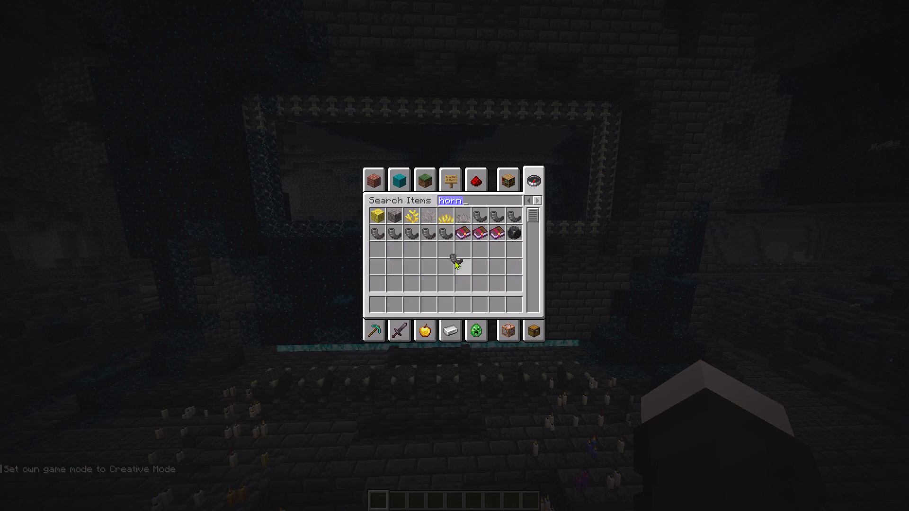
left_click(380, 301)
key("Escape")
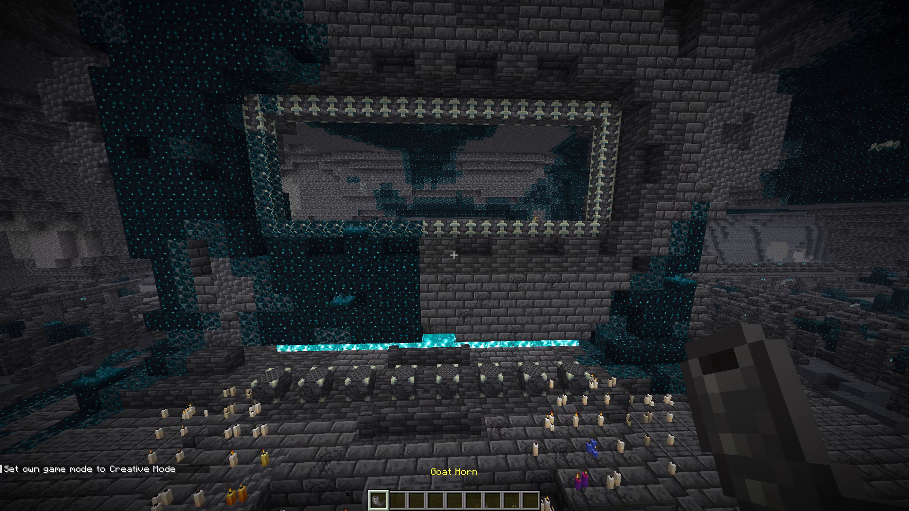
Move to an angled view of the reinforced deepslate frame and blow the goat horn.
key("a")
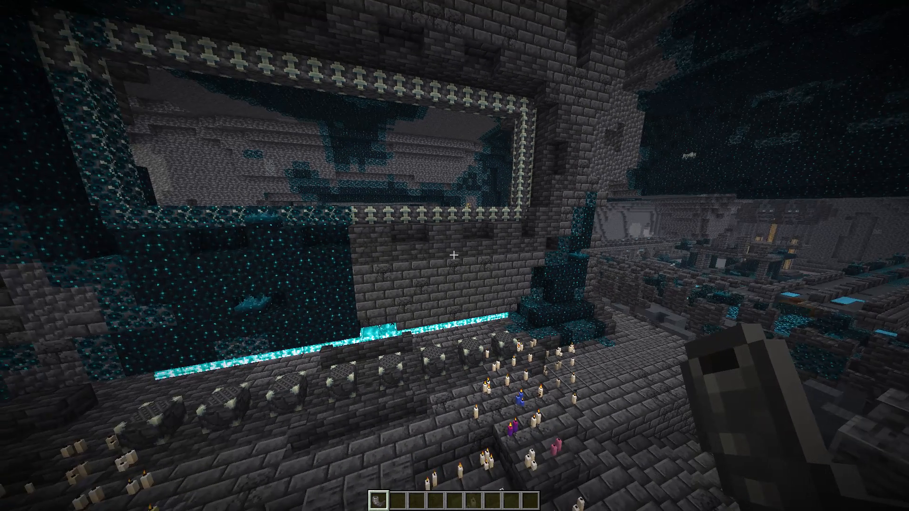
key("w")
key("s")
key("a")
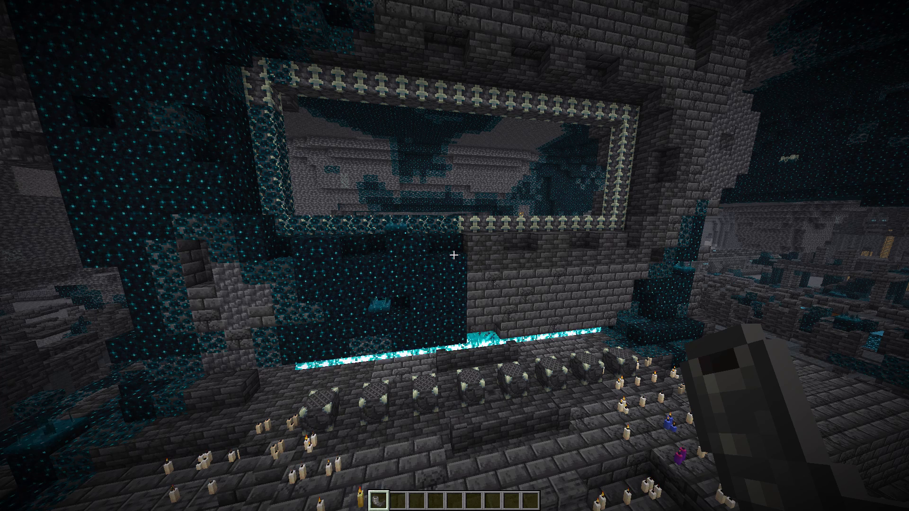
right_click(454, 255)
key("alt+x")
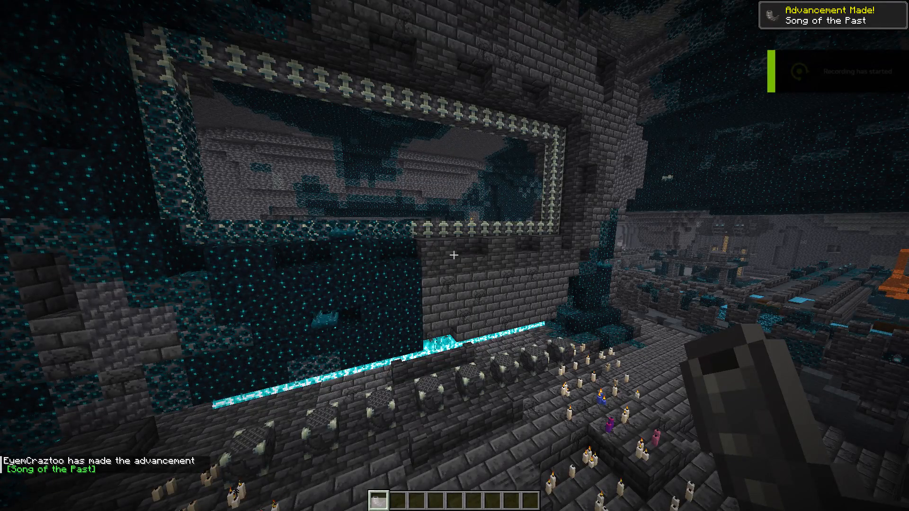
key("s")
key("d")
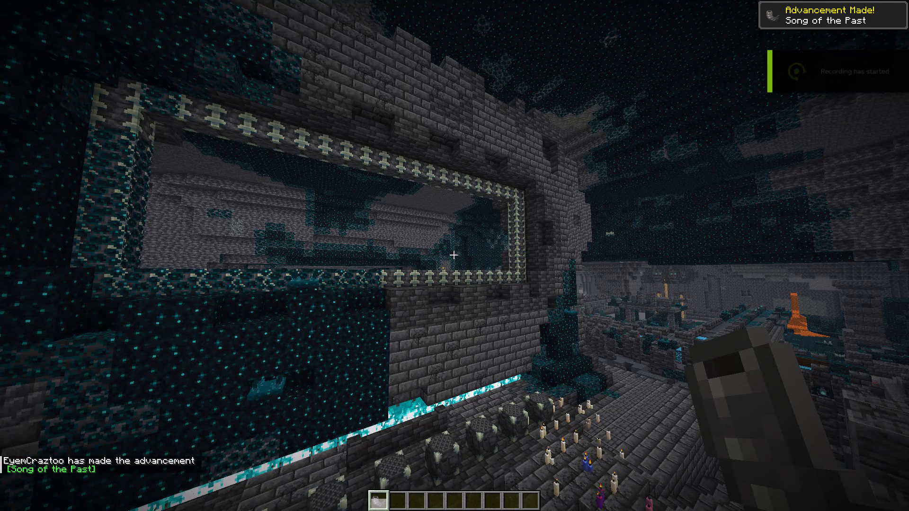
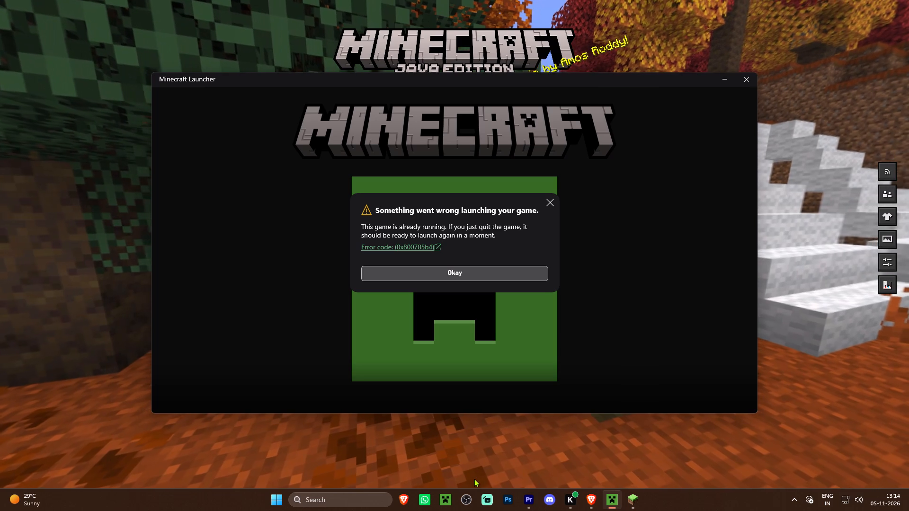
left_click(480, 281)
Open the New World (2) save, fly around its ancient city, and save and quit to the title screen.
left_click(444, 175)
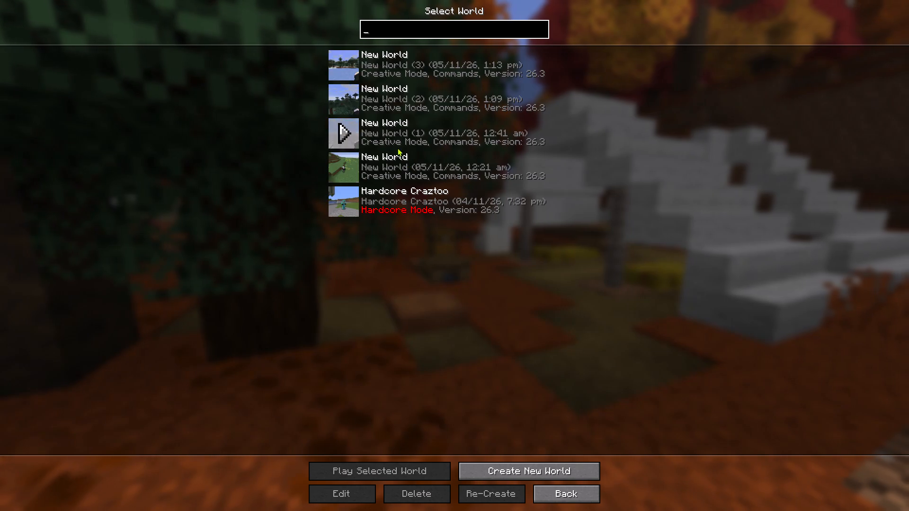
left_click(354, 94)
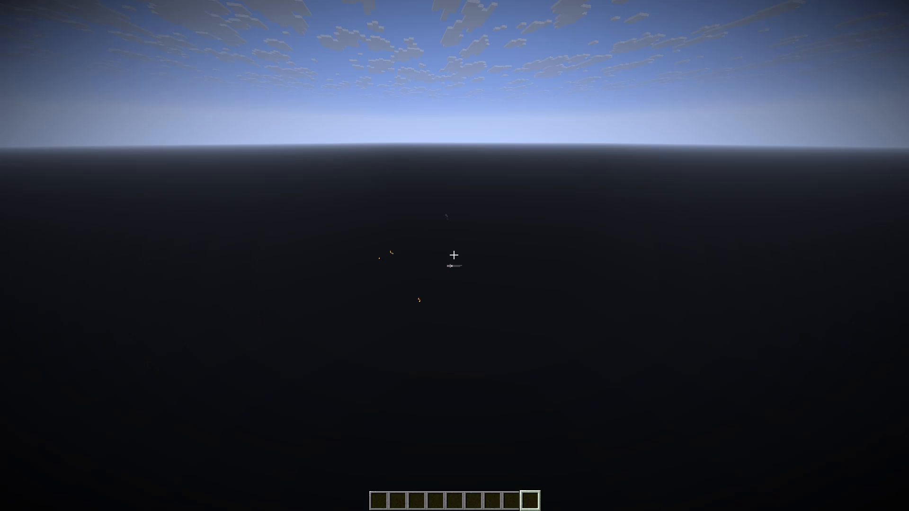
key("a")
key("w")
key("w")
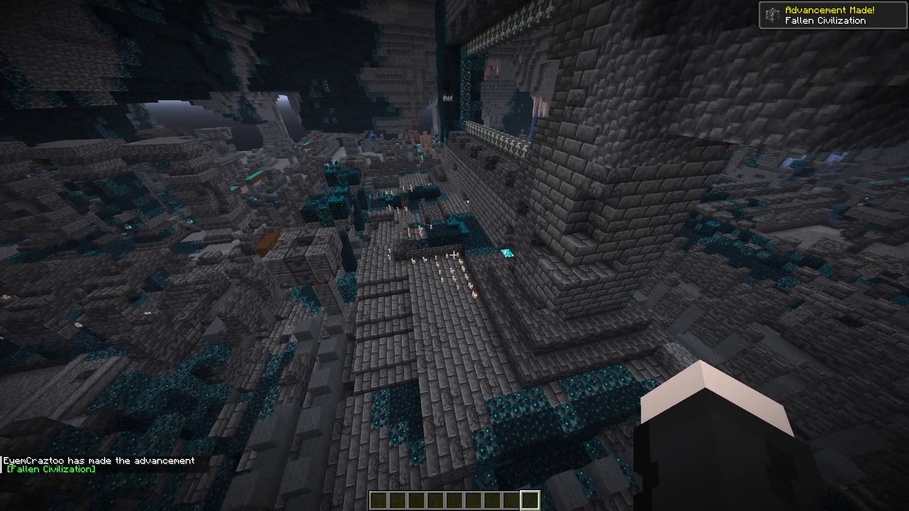
key("d")
key("w")
key("w")
key("w")
key("w")
key("w")
key("w")
key("w")
key("w")
key("w")
key("w")
key("w")
key("w")
key("w")
key("w")
key("w")
key("w")
key("w")
key("w")
key("w")
key("w")
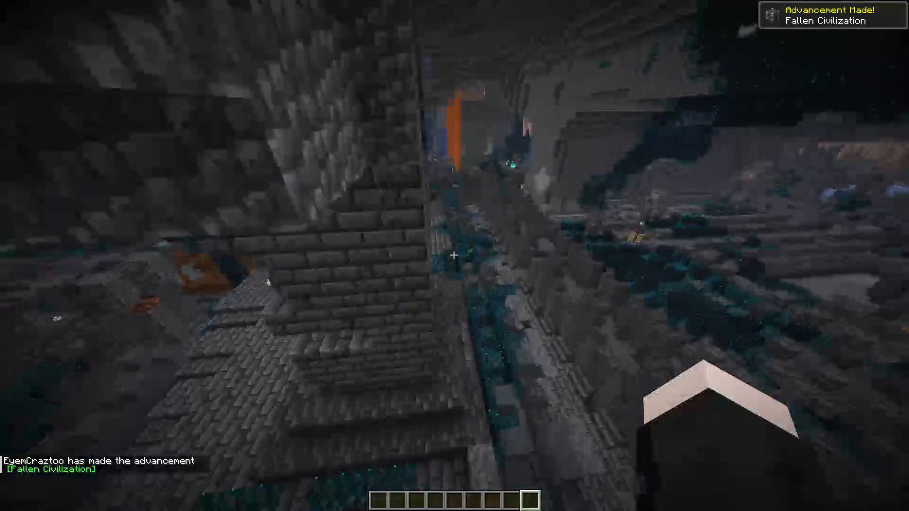
key("a")
key("a")
key("Escape")
key("grave")
left_click(448, 237)
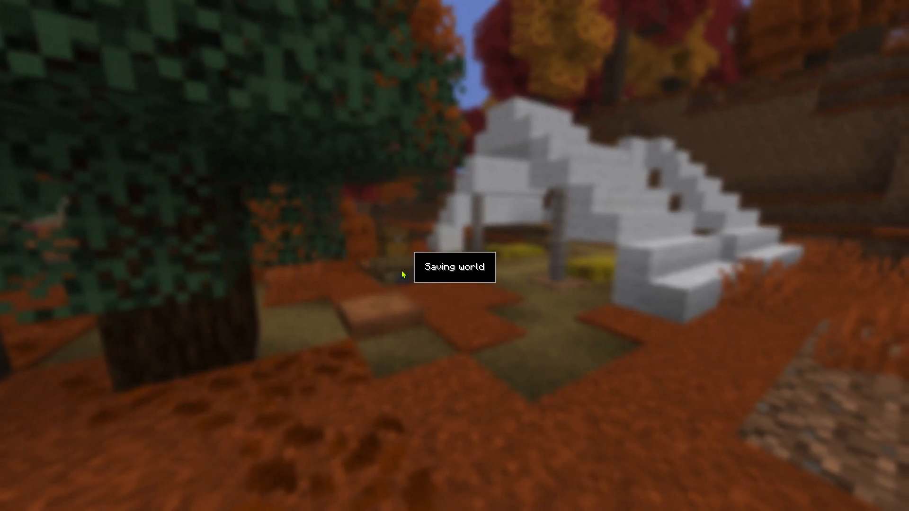
Create a new single-player world with the game mode set to Creative.
left_click(465, 175)
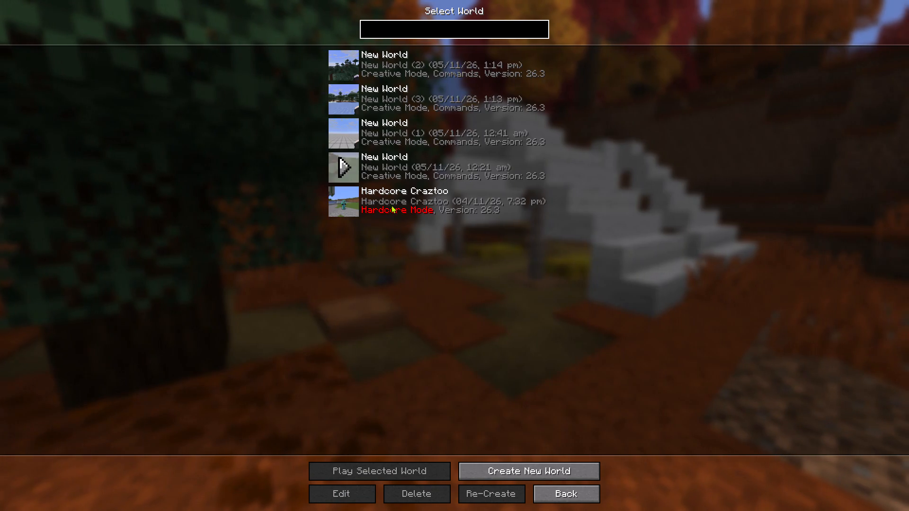
left_click(519, 466)
double_click(446, 132)
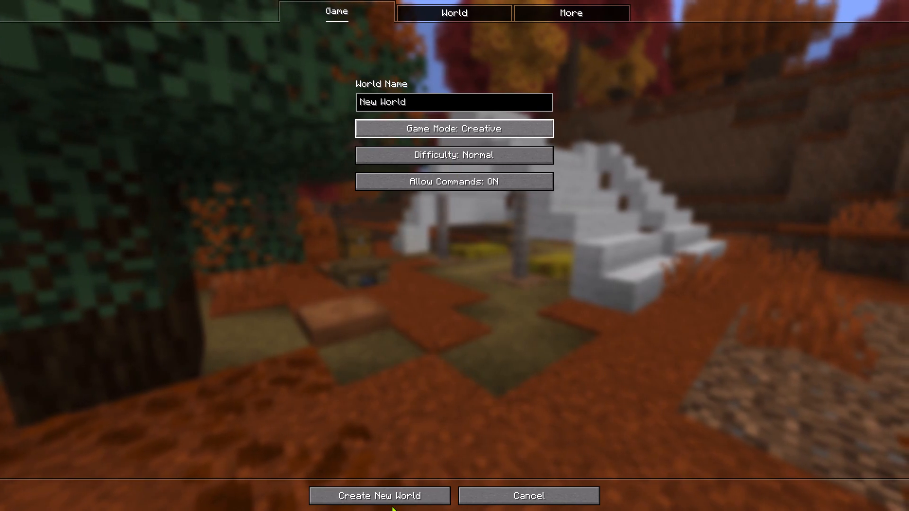
left_click(392, 506)
left_click(392, 502)
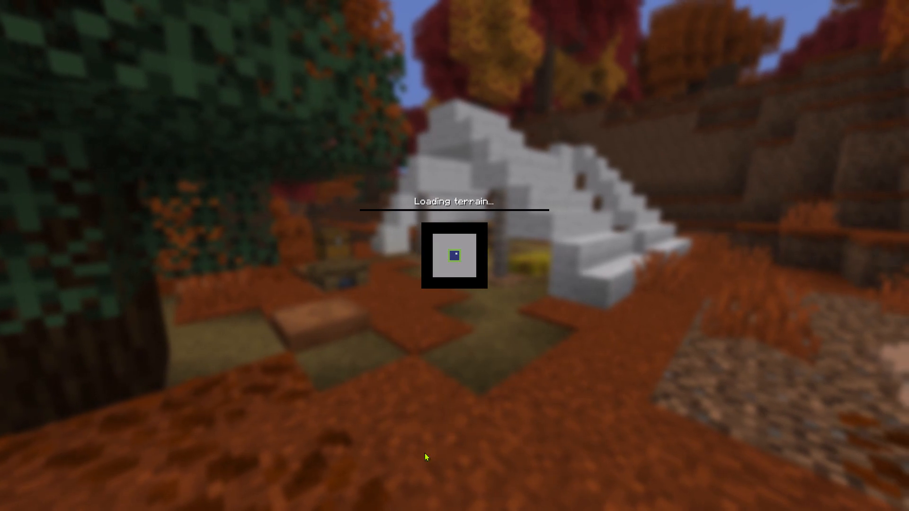
Start a gameplay recording, locate the nearest minecraft:ancient_city structure, and teleport to -1152 ~ -1104.
key("alt+x")
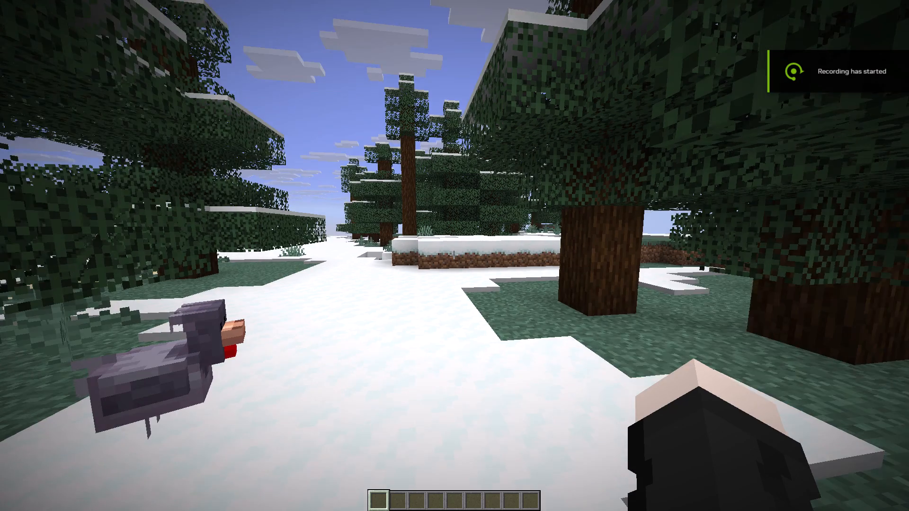
key("t")
key("Up")
key("Up")
key("Return")
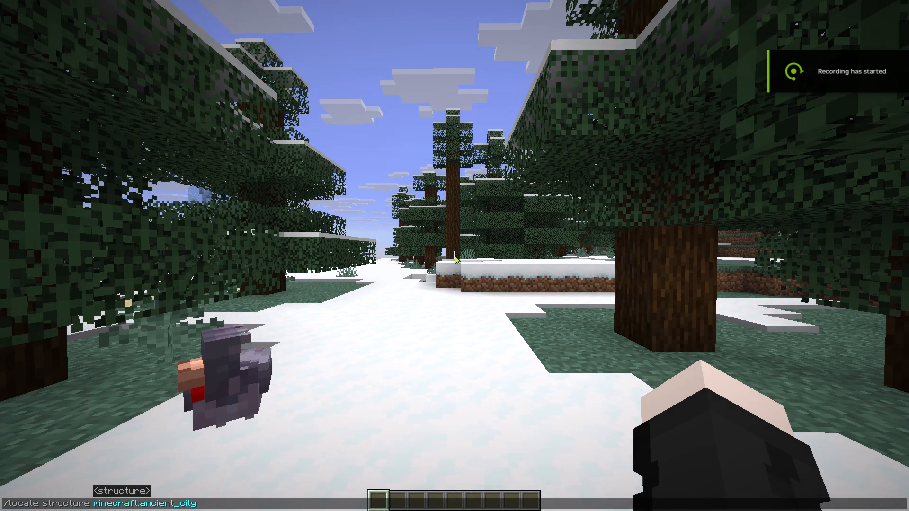
key("t")
left_click(56, 474)
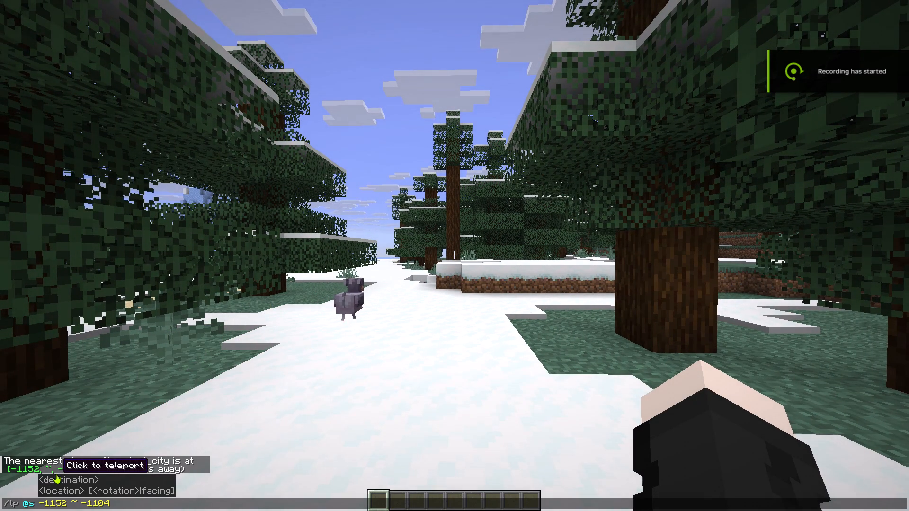
key("Return")
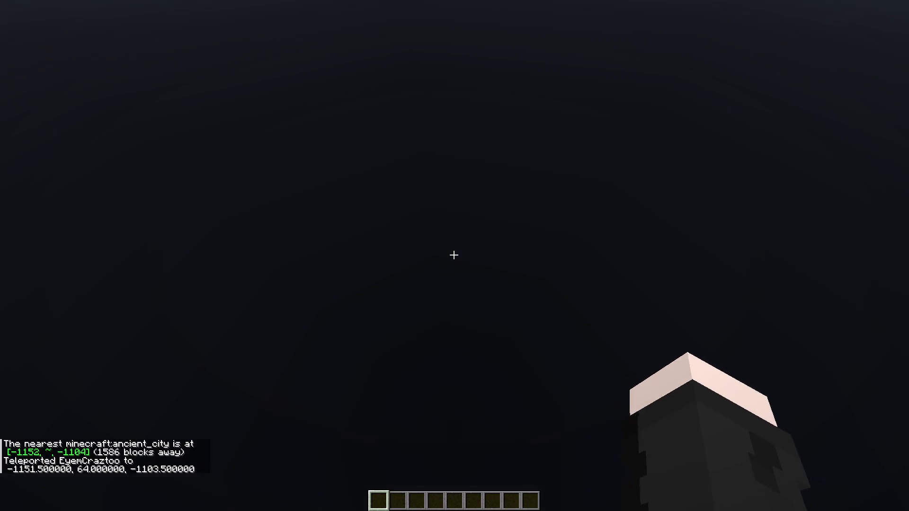
Switch to Spectator Mode and fly down to the front of the reinforced deepslate frame in the ancient city.
key("F3")
key("F4")
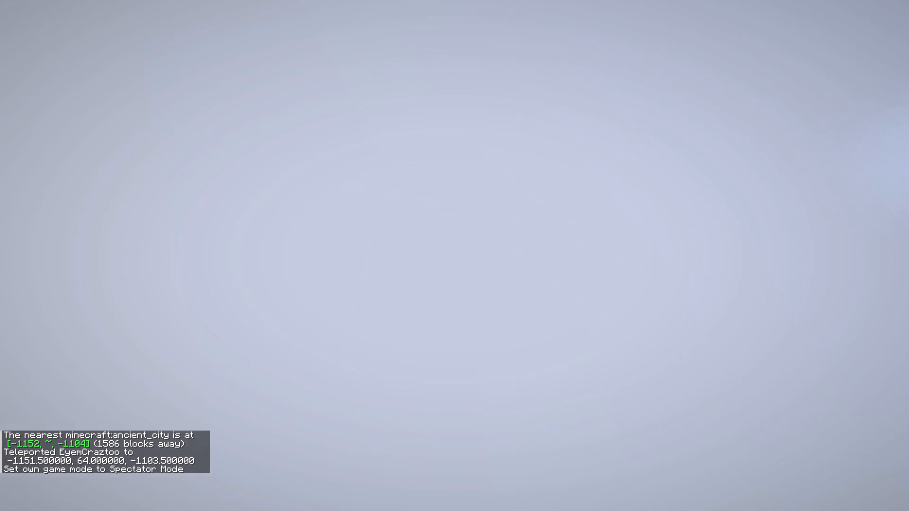
scroll(454, 255, "up", 20, "ctrl")
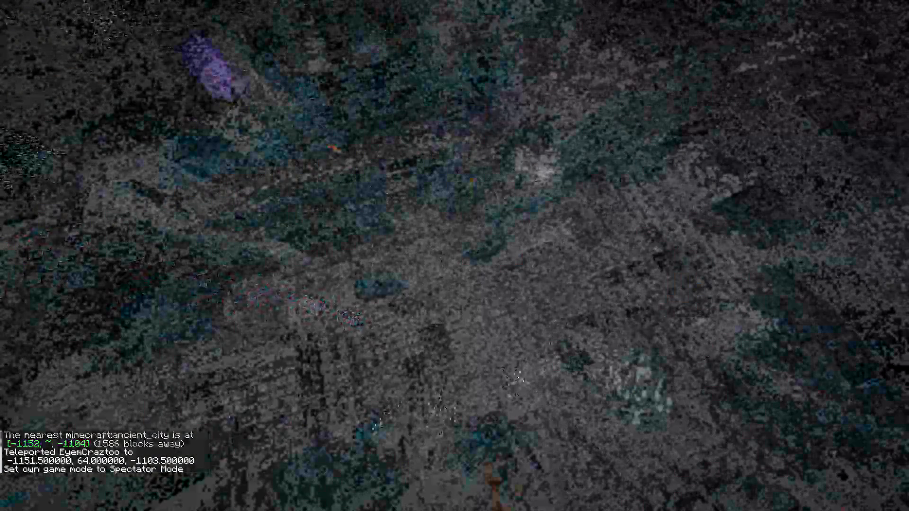
type("wa")
key("d")
key("w")
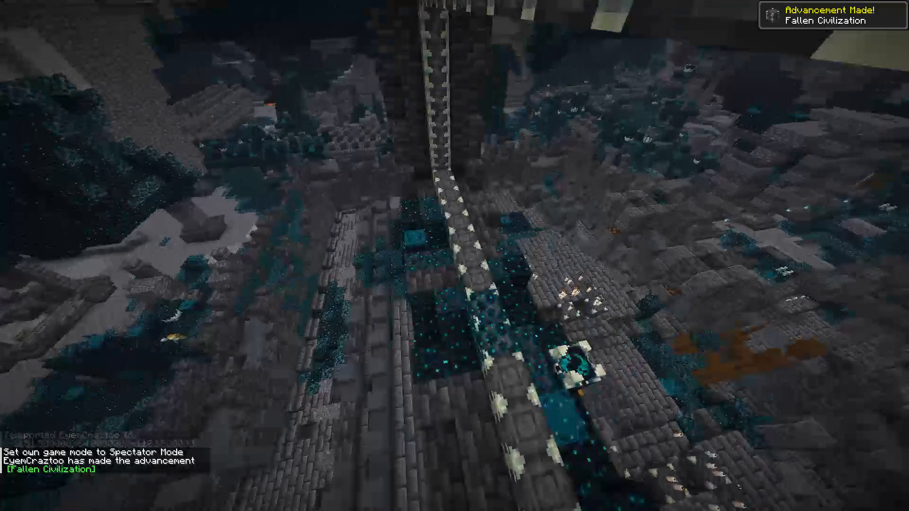
key("a")
key("w")
key("a")
key("w")
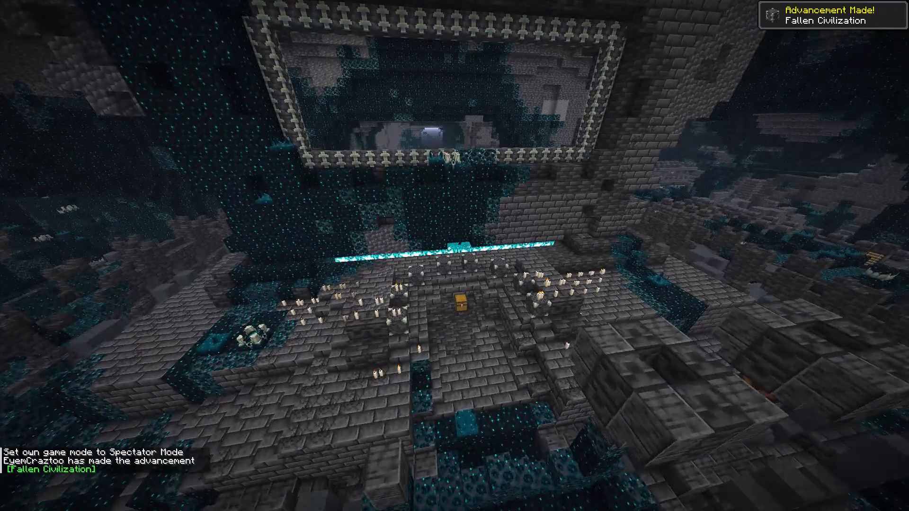
key("d")
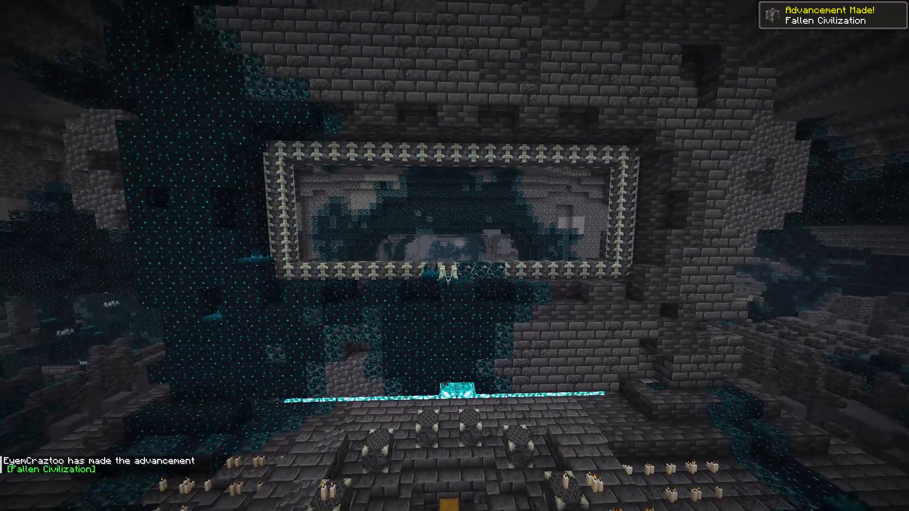
Switch to Creative Mode, search the inventory for "horn", and place the Sing Goat Horn in the first hotbar slot.
key("F3")
key("F4")
key("e")
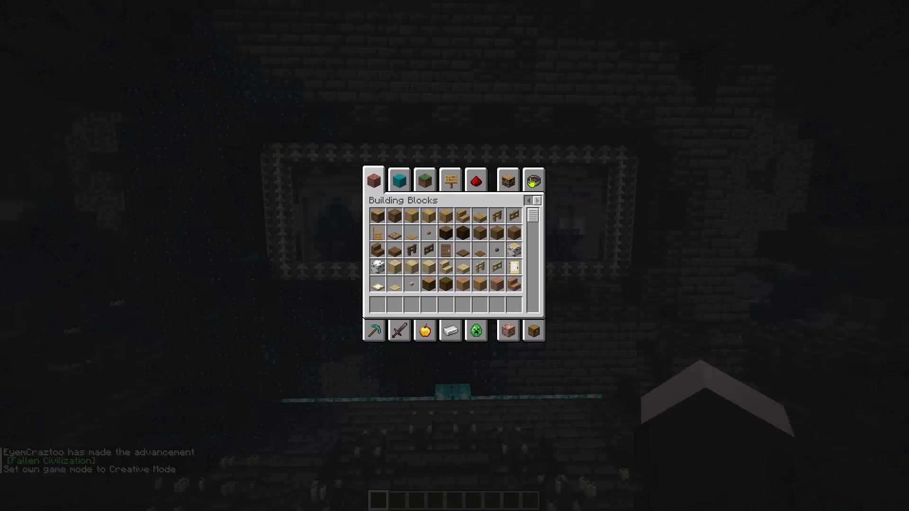
left_click(536, 177)
type("horn")
left_click(476, 212)
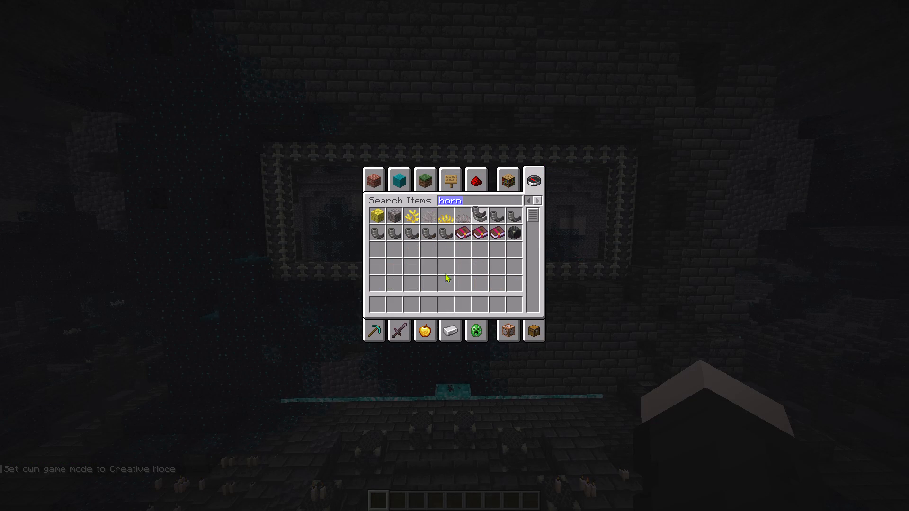
left_click(468, 251)
left_click(492, 216)
left_click(383, 304)
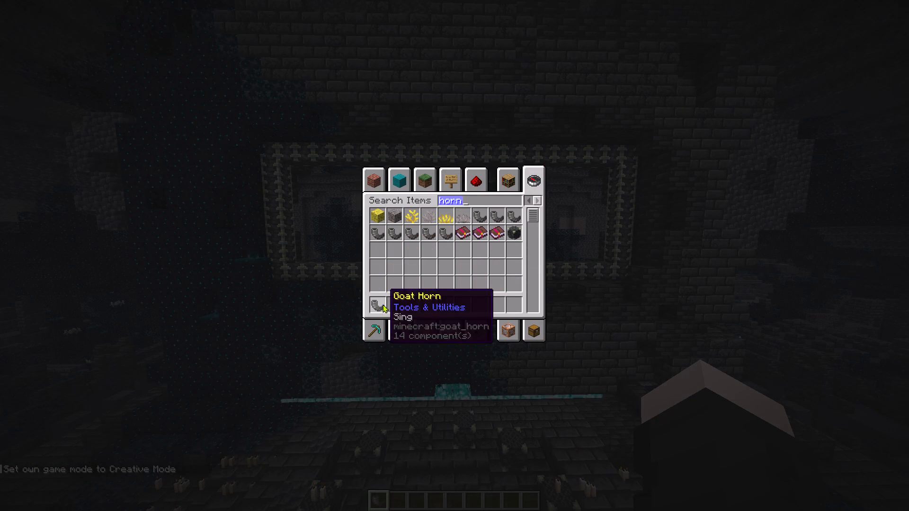
key("Escape")
Shift position in front of the frame and stop the gameplay recording.
key("a")
key("alt+x")
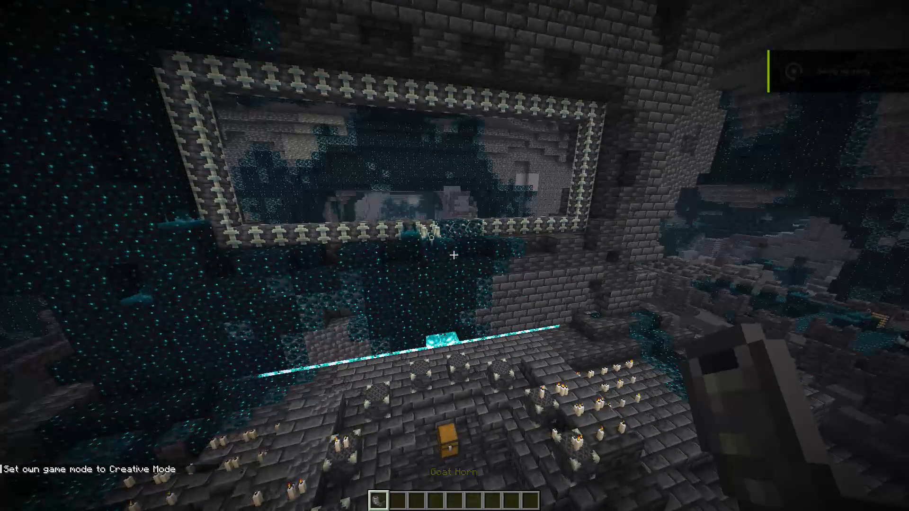
key("alt+x")
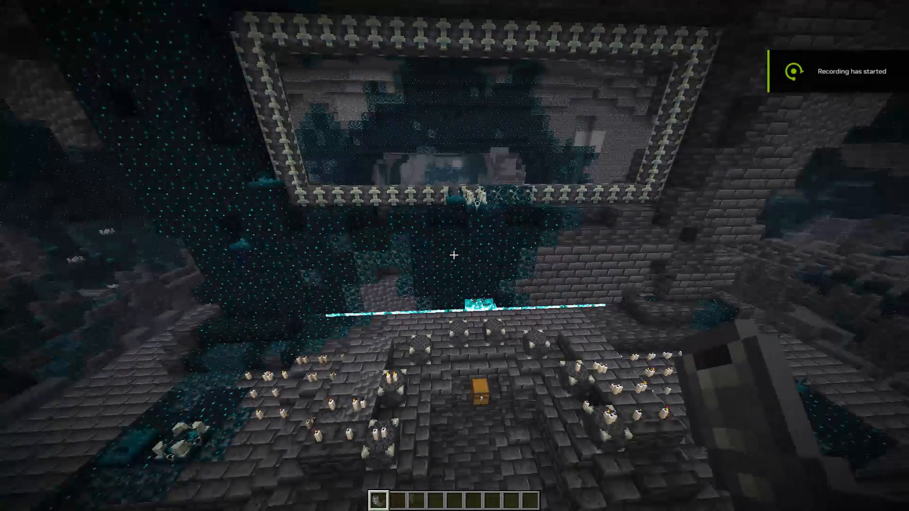
right_click(454, 255)
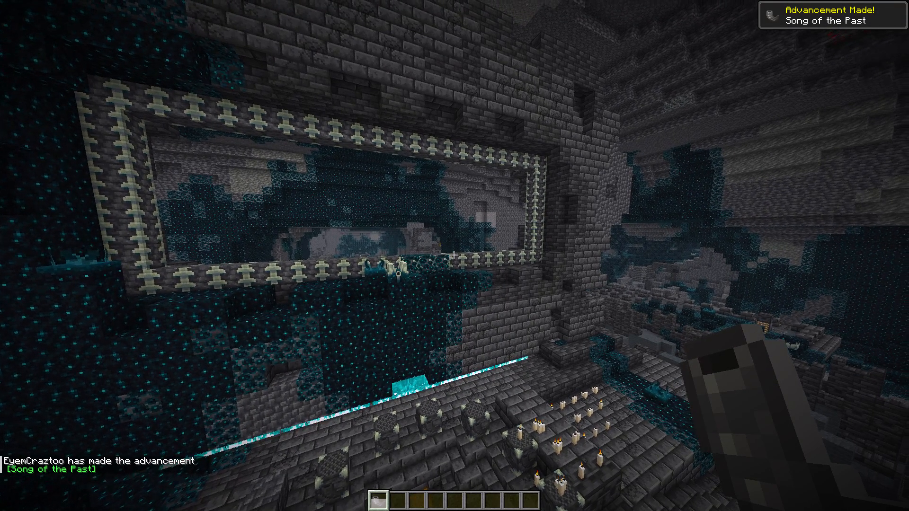
key("d")
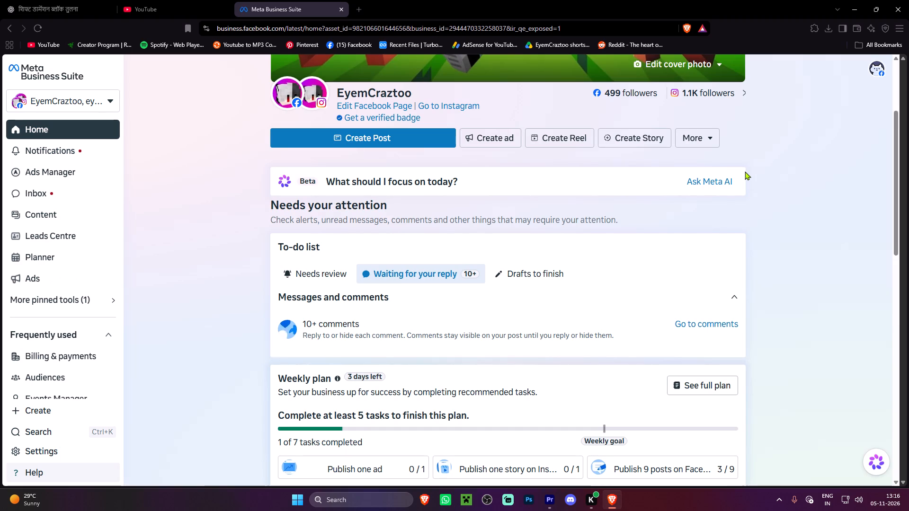
Switch to Brave and start a new post for EyemCraztoo in Meta Business Suite.
right_click(740, 161)
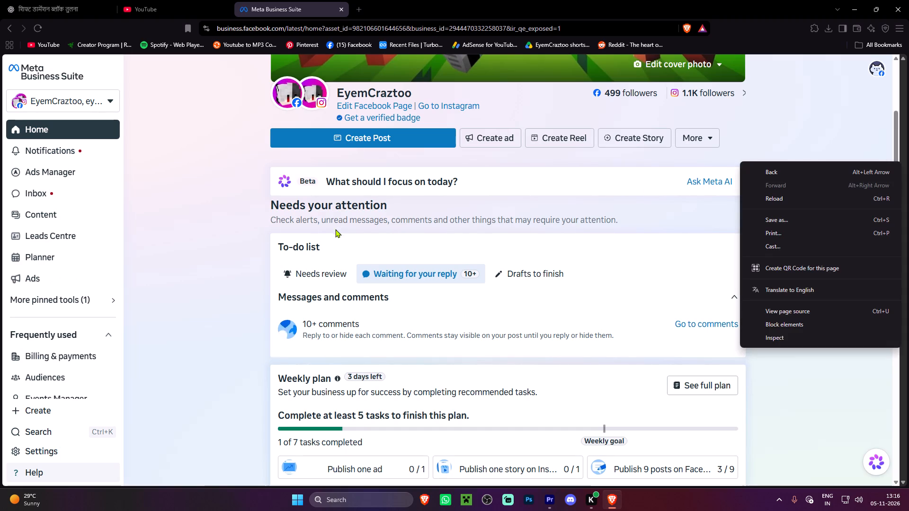
left_click(223, 238)
left_click(330, 140)
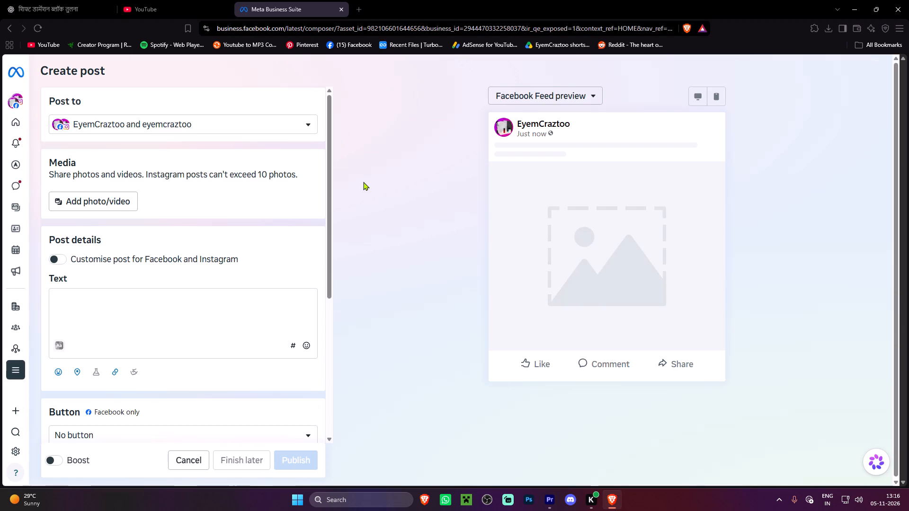
Open the YouTube tab and switch the account to the EYEMCRAZTOO channel.
left_click(160, 0)
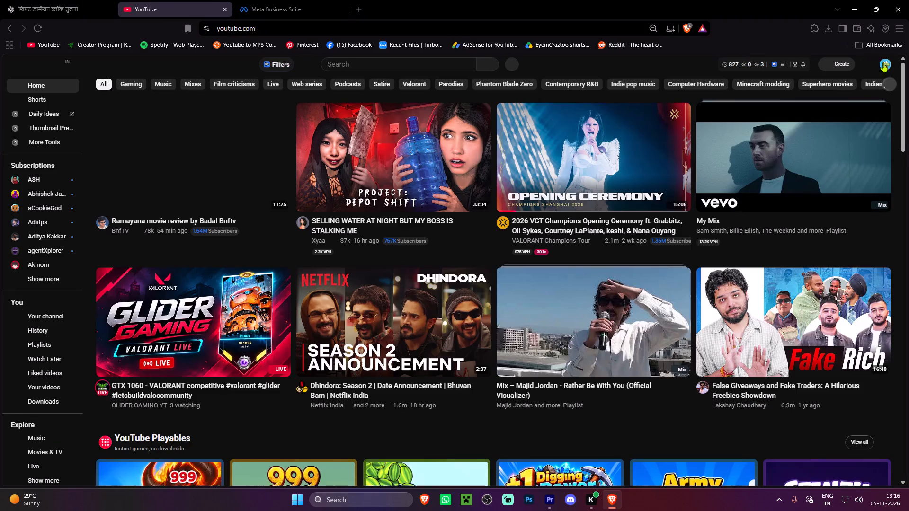
left_click(887, 66)
left_click(870, 138)
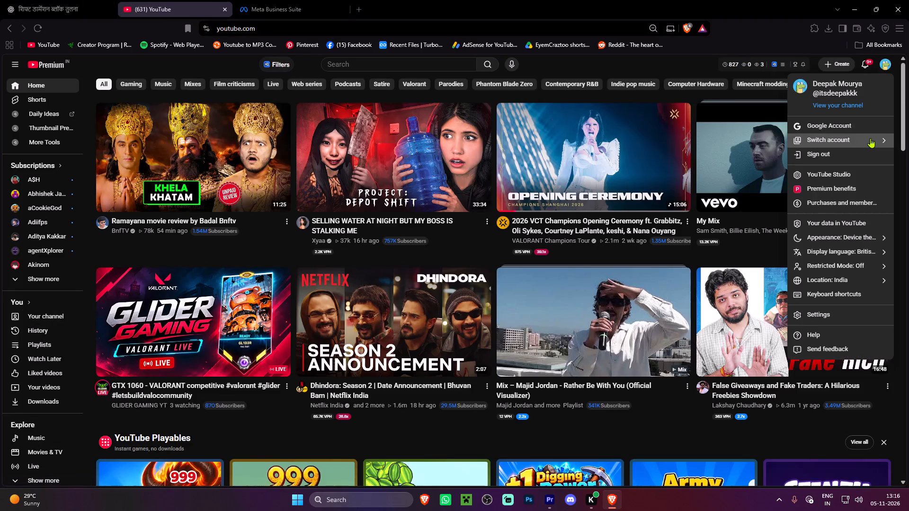
left_click(838, 201)
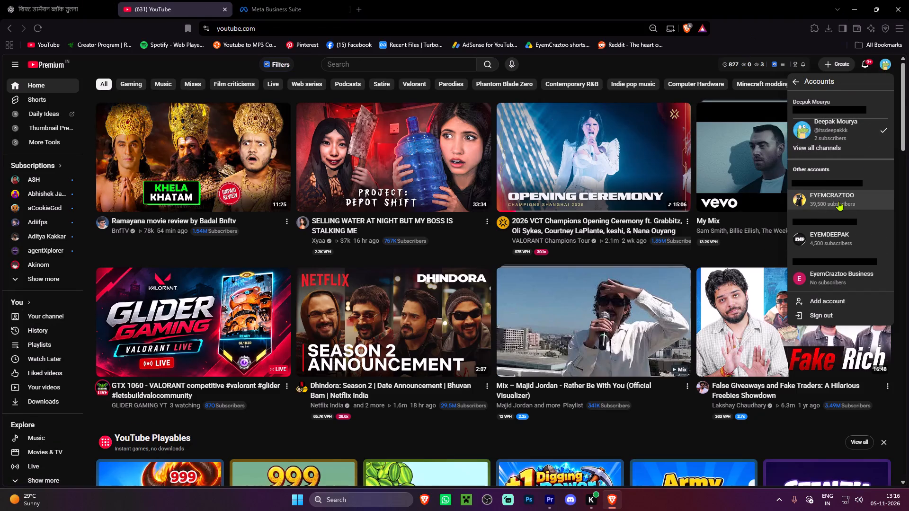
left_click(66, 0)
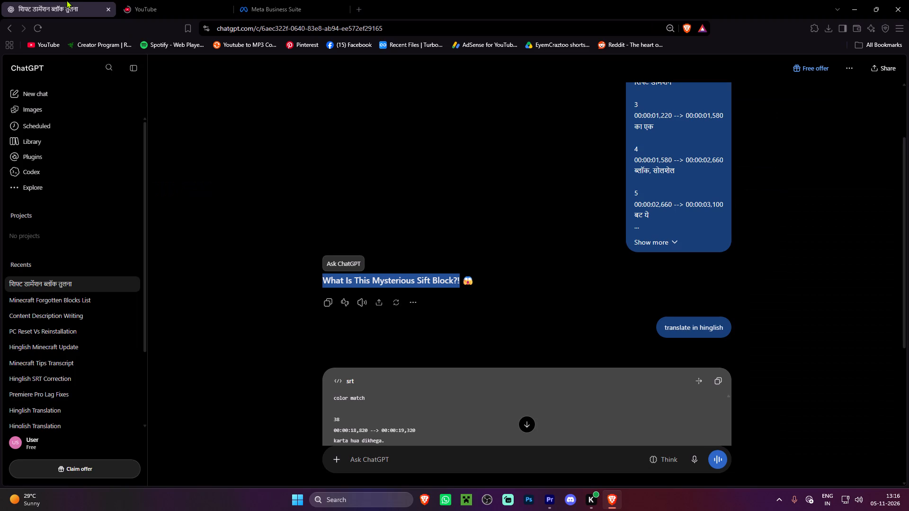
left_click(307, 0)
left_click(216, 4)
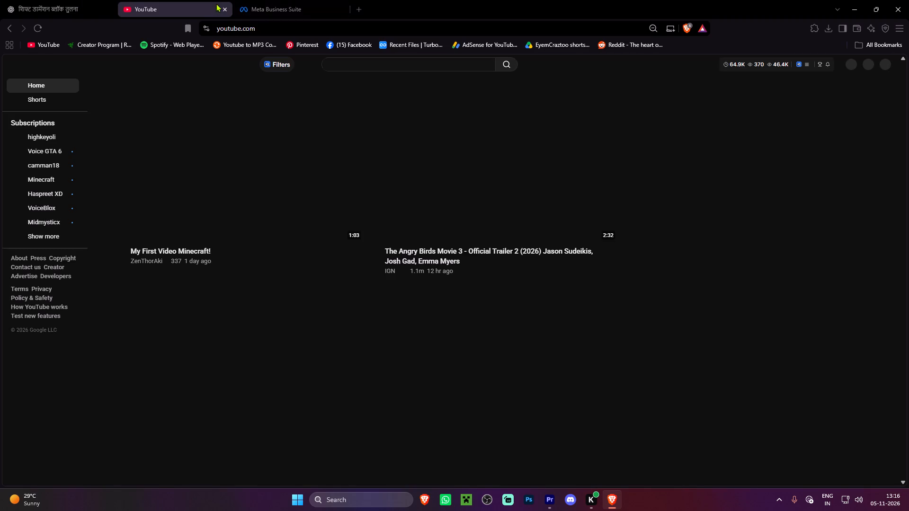
Start a video upload on the EYEMCRAZTOO channel and choose the exported video file.
left_click(848, 61)
left_click(856, 78)
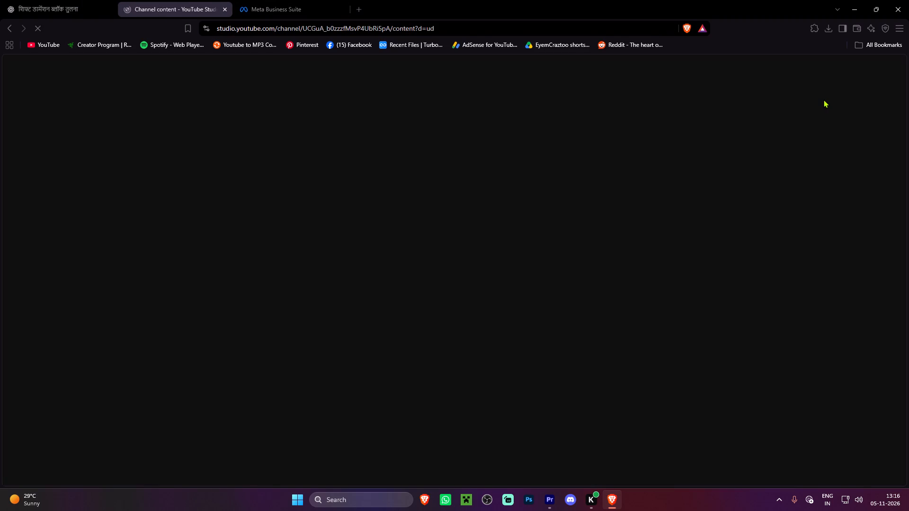
left_click(446, 315)
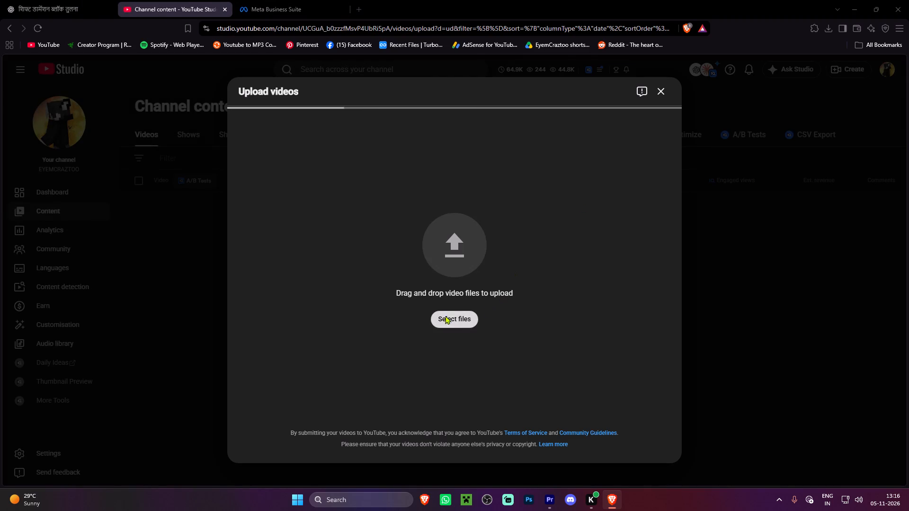
double_click(113, 146)
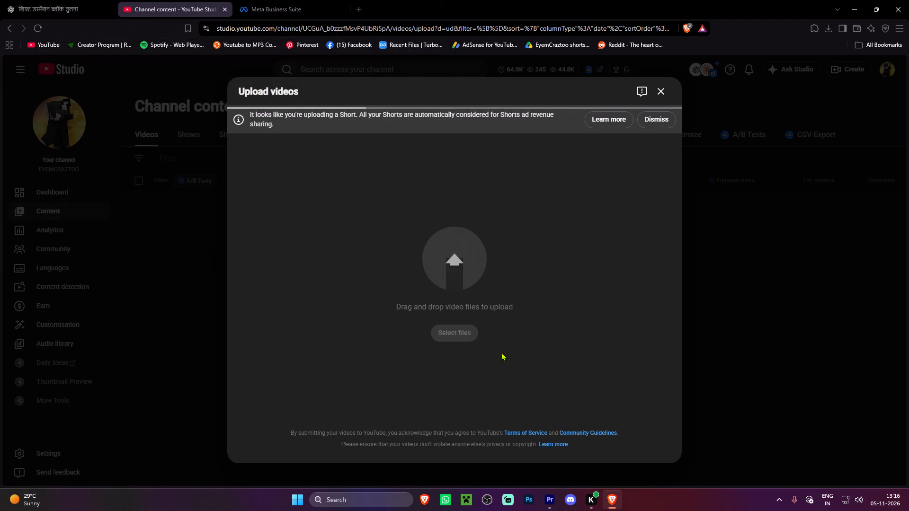
Switch to Premiere and save project 473.
left_click(545, 506)
left_click(620, 345)
key("ctrl+s")
key("ctrl+s")
key("ctrl+s")
key("ctrl+s")
key("ctrl+s")
key("ctrl+s")
key("ctrl+s")
key("ctrl+s")
key("ctrl+s")
key("ctrl+s")
key("ctrl+s")
key("ctrl+s")
key("ctrl+s")
key("ctrl+s")
key("ctrl+s")
key("ctrl+s")
key("ctrl+s")
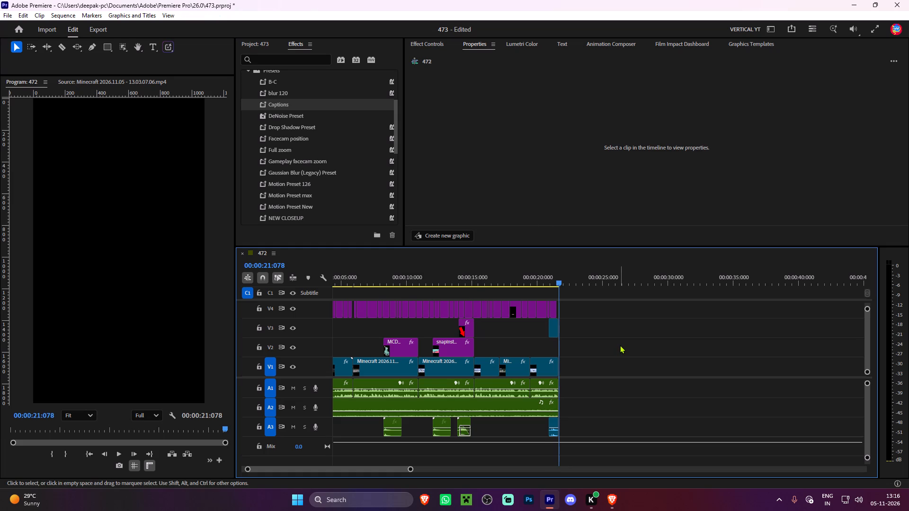
Switch to Brave and title the YouTube upload "What Is This Mysterious Sift Block?!" with the suggested hashtag #minecraft.
left_click(608, 507)
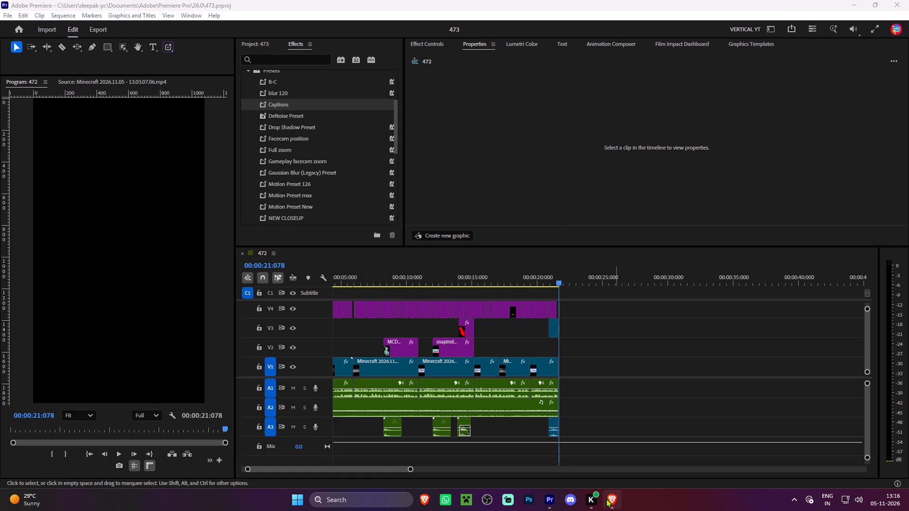
left_click(606, 502)
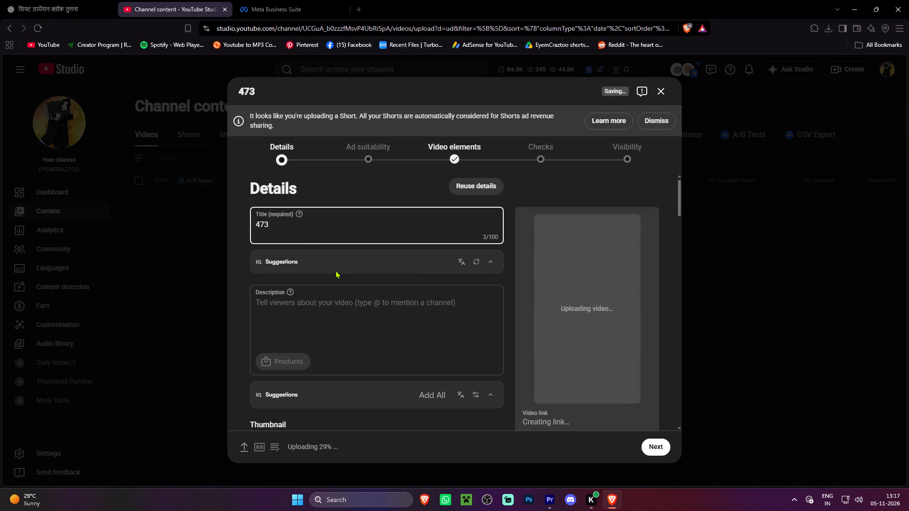
left_click_drag(288, 221, 223, 215)
key("ctrl+v")
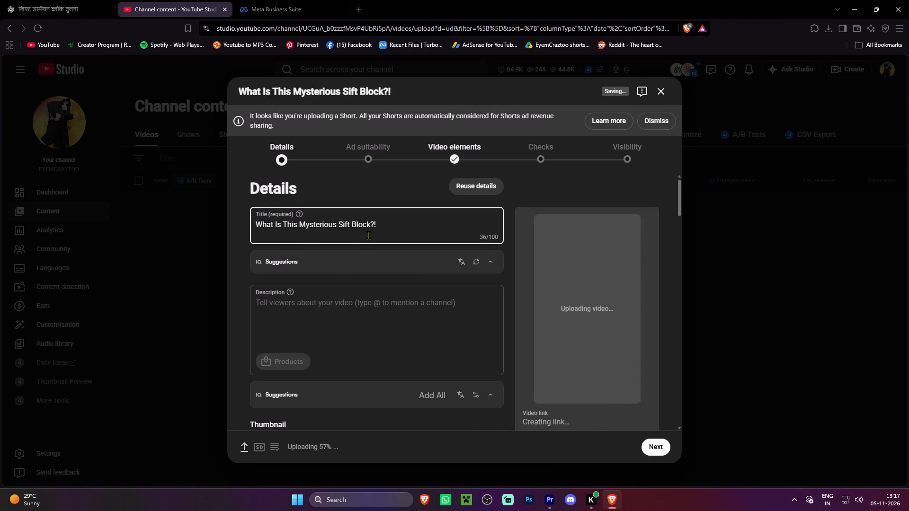
scroll(365, 317, "down", 6)
scroll(363, 320, "up", 6)
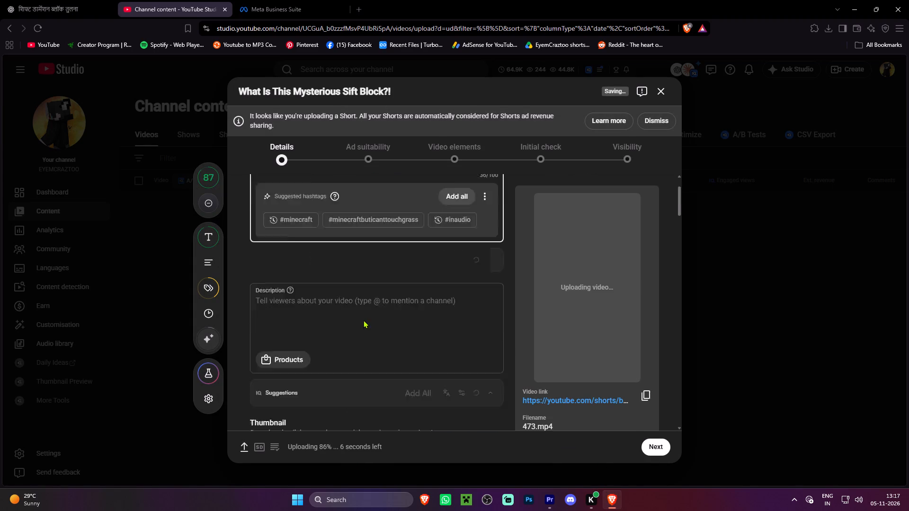
left_click(282, 279)
Copy the YouTube title, add 473.mp4 to the Meta Business Suite post and enter "What Is This Mysterious Sift Block?!" as the reel text.
left_click_drag(433, 223, 268, 223)
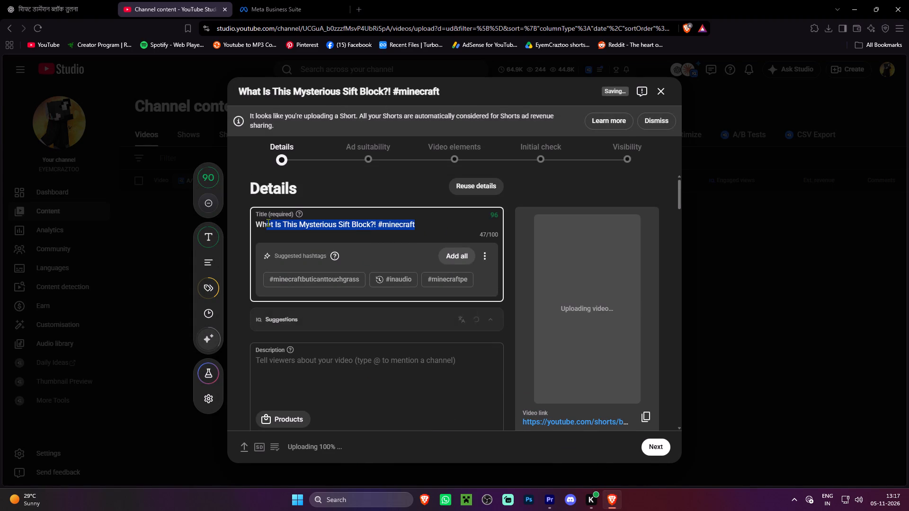
left_click(431, 227)
left_click(429, 227)
key("ctrl+a")
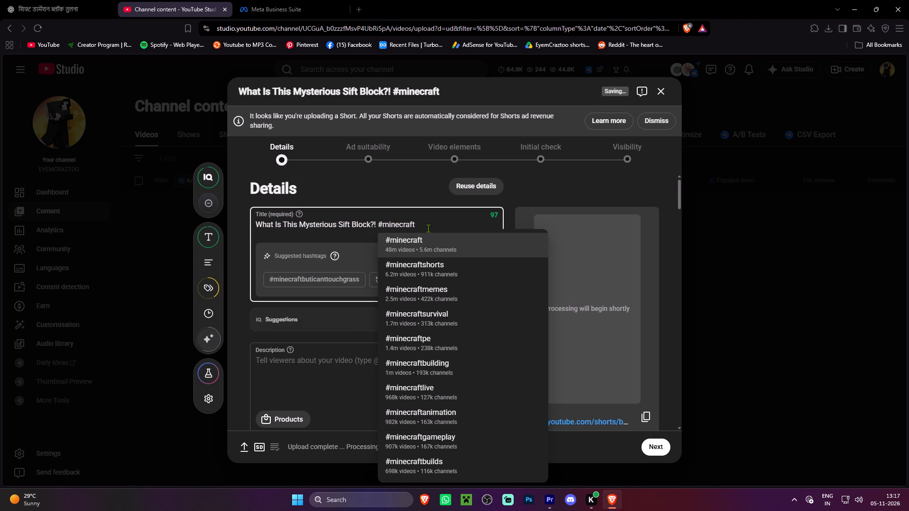
key("ctrl+c")
left_click(296, 0)
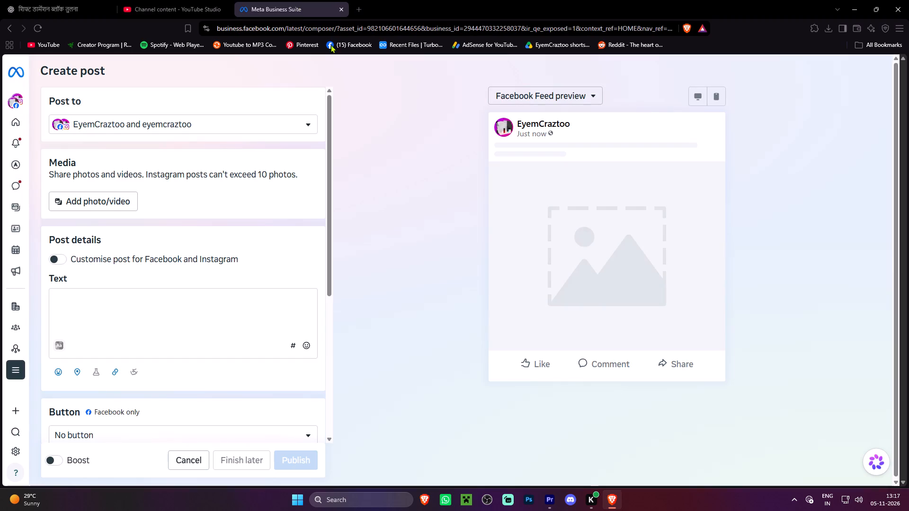
left_click(82, 200)
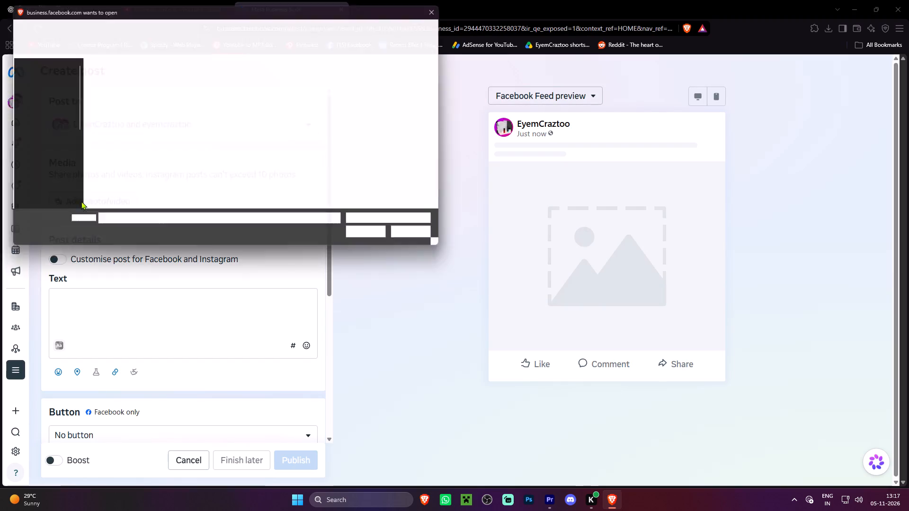
double_click(116, 144)
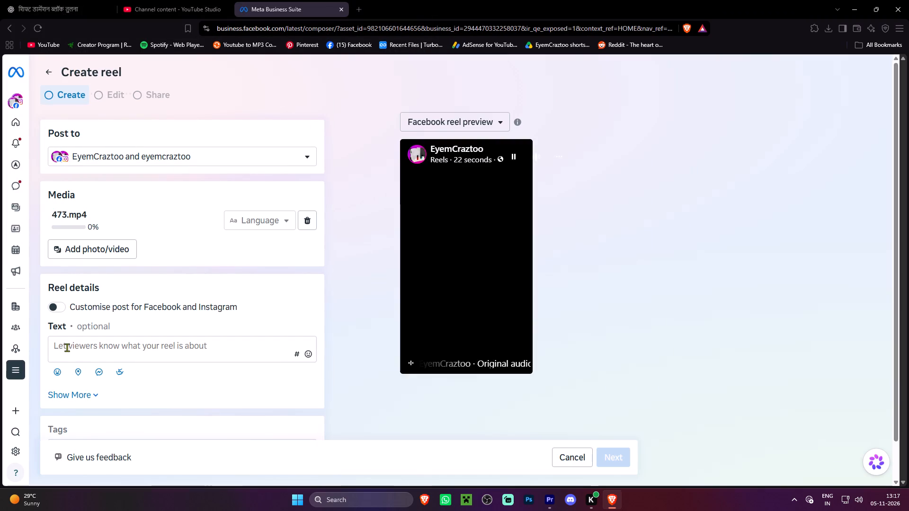
left_click(66, 345)
key("ctrl+v")
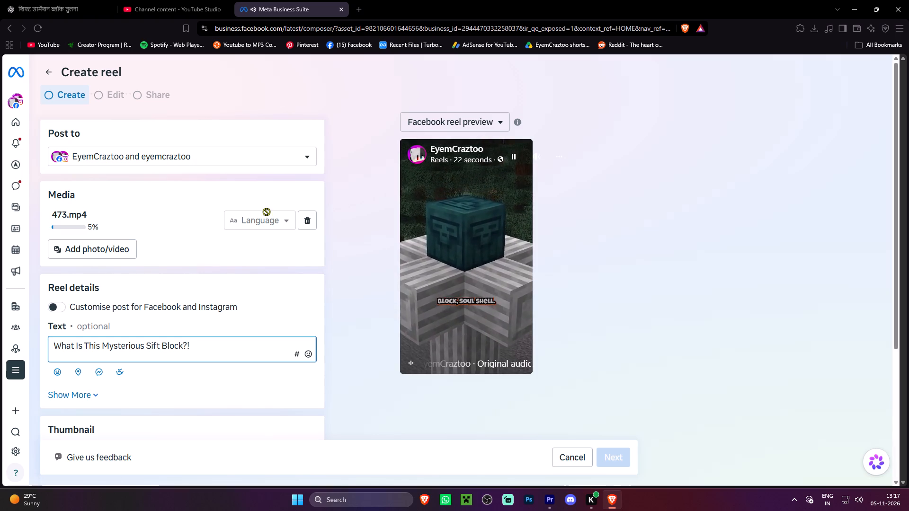
left_click(517, 154)
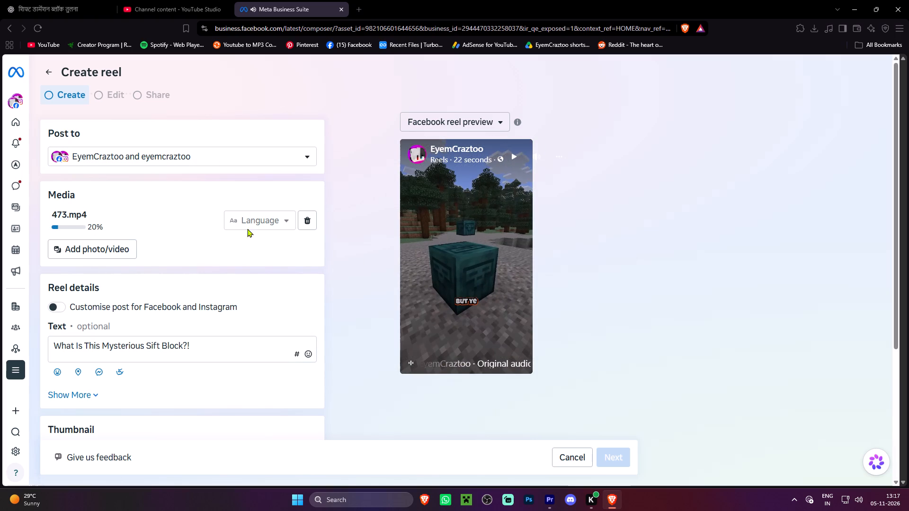
Return to the YouTube upload, rate its ad suitability as "None of the above" and submit the rating.
left_click(197, 4)
left_click(650, 448)
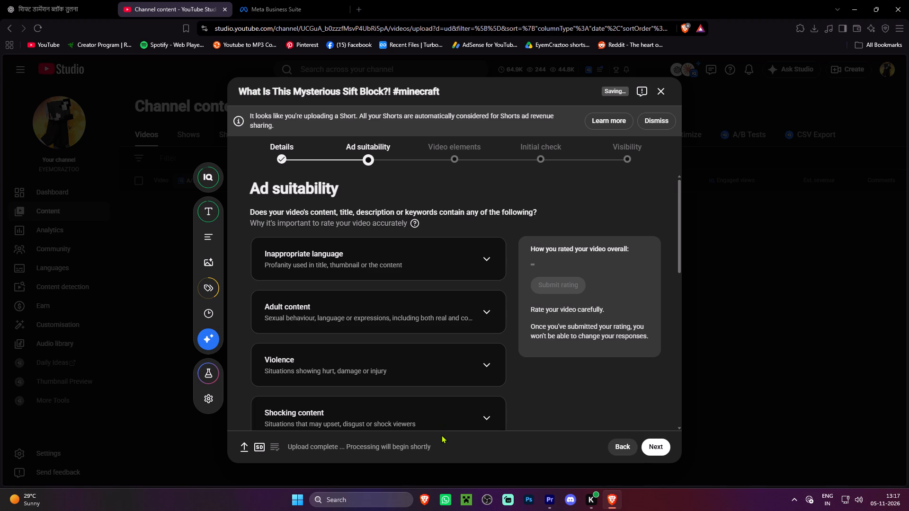
scroll(377, 376, "down", 9)
left_click(259, 406)
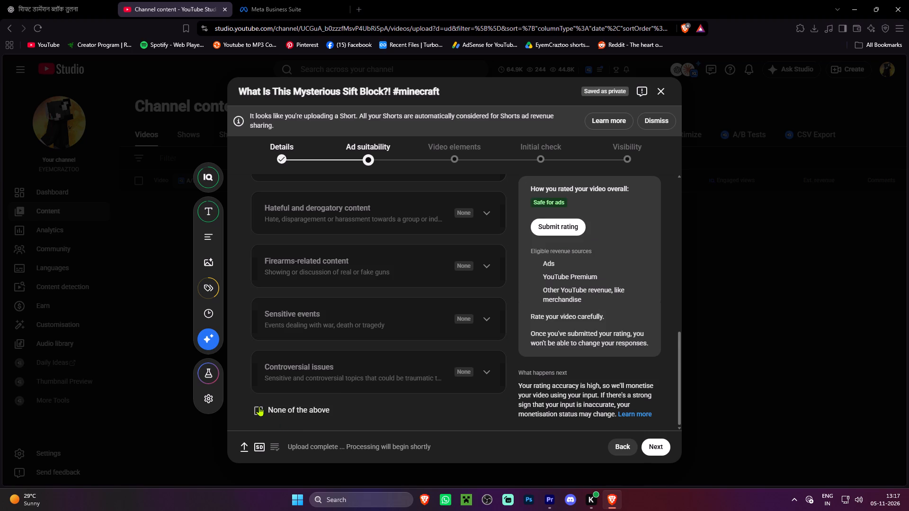
left_click(545, 228)
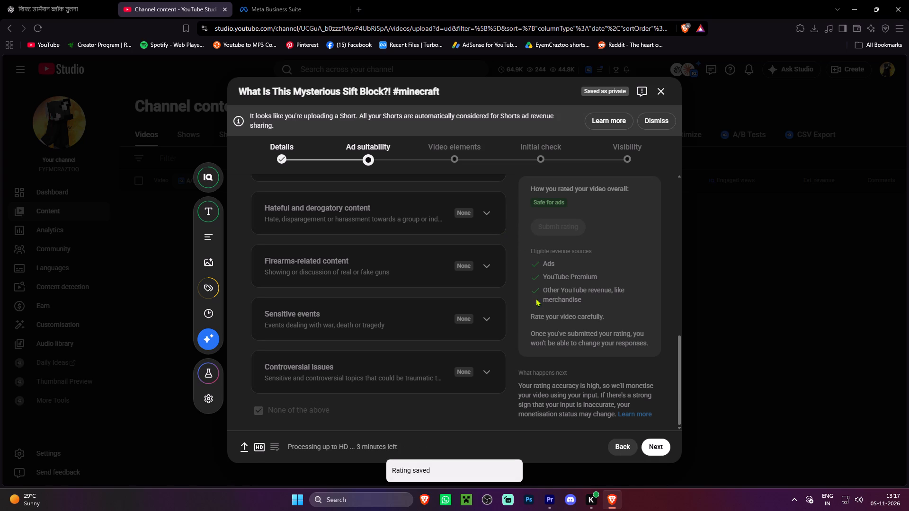
In the upload's video elements, set the Minecraft short "Mojang Added SECRET New…" as the related video.
left_click(448, 156)
left_click(631, 238)
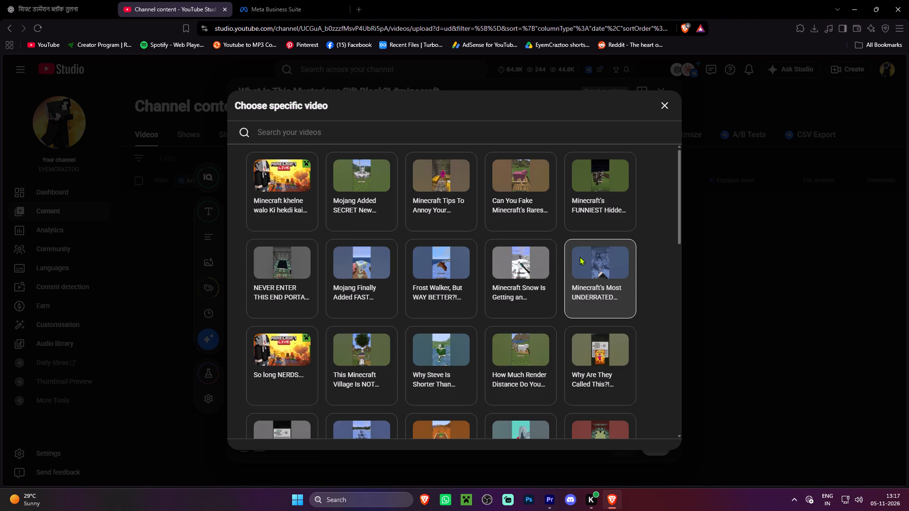
left_click(370, 169)
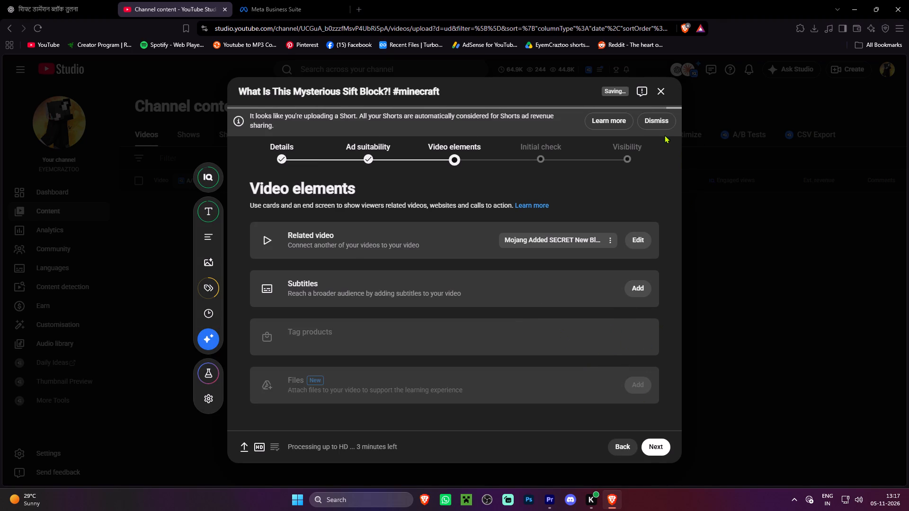
Dismiss the Shorts notice and tag the Happieryou Minecraft Diamond Armor Steve Character Keychain as a product.
left_click(651, 115)
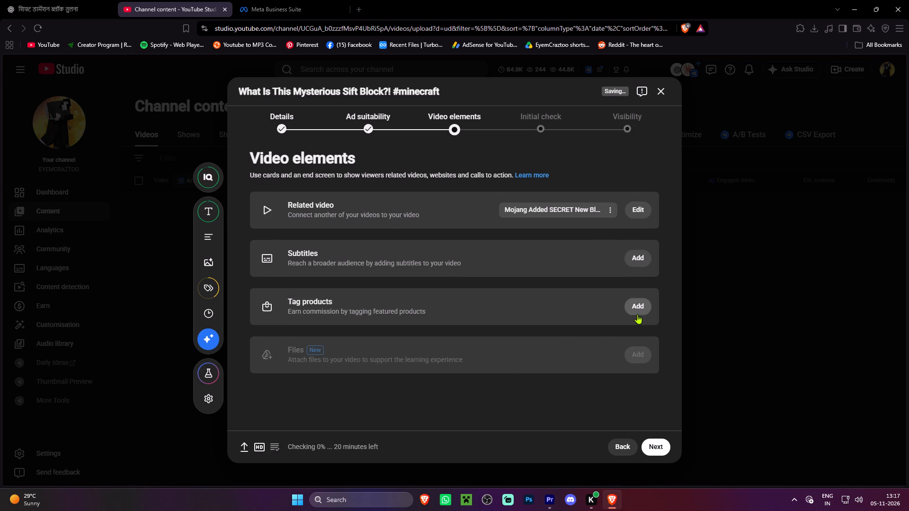
left_click(637, 314)
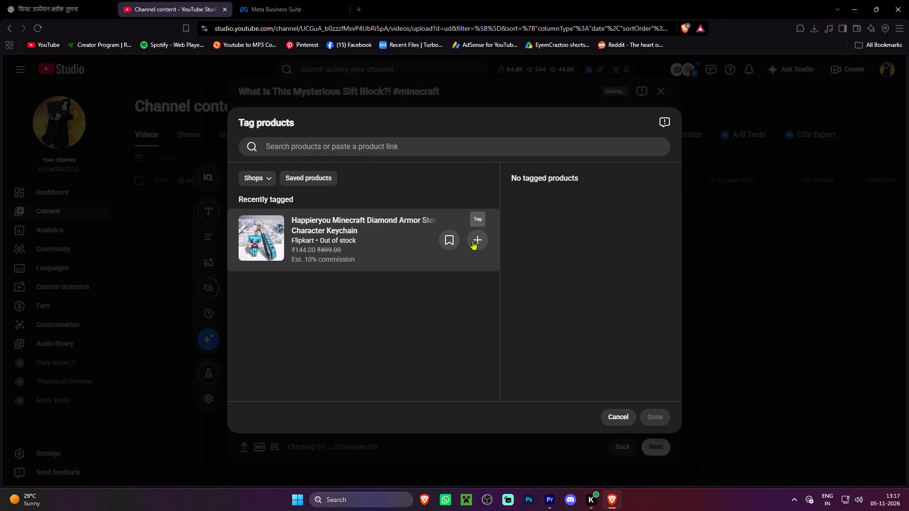
left_click(472, 240)
left_click(653, 412)
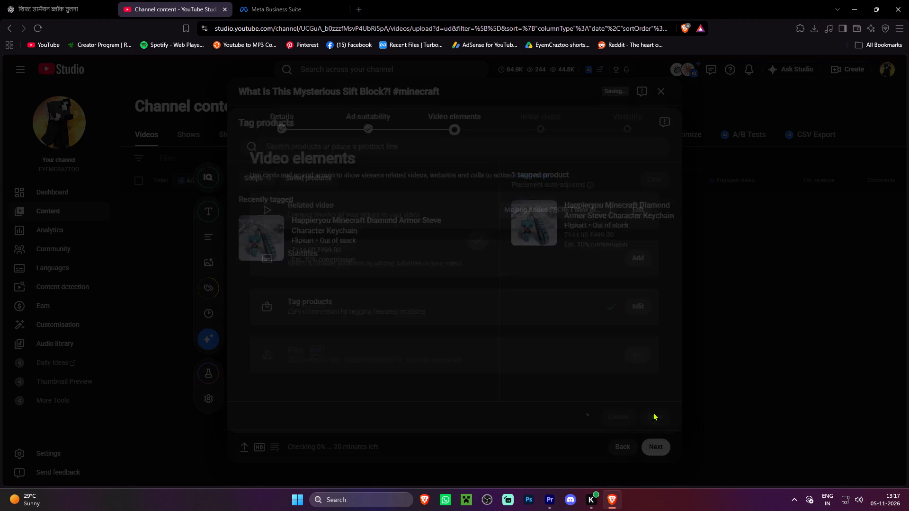
Advance the upload to the Visibility stage and save the video as Unlisted.
left_click(651, 444)
left_click(652, 448)
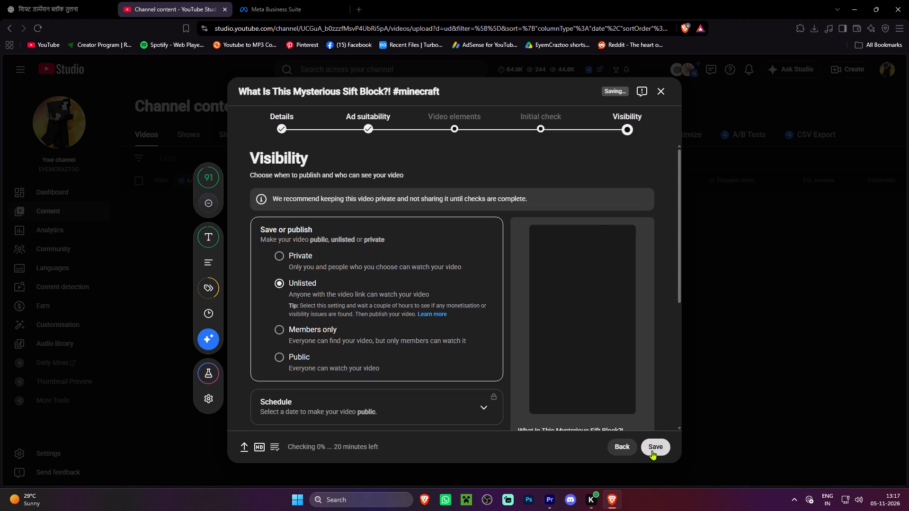
left_click(653, 449)
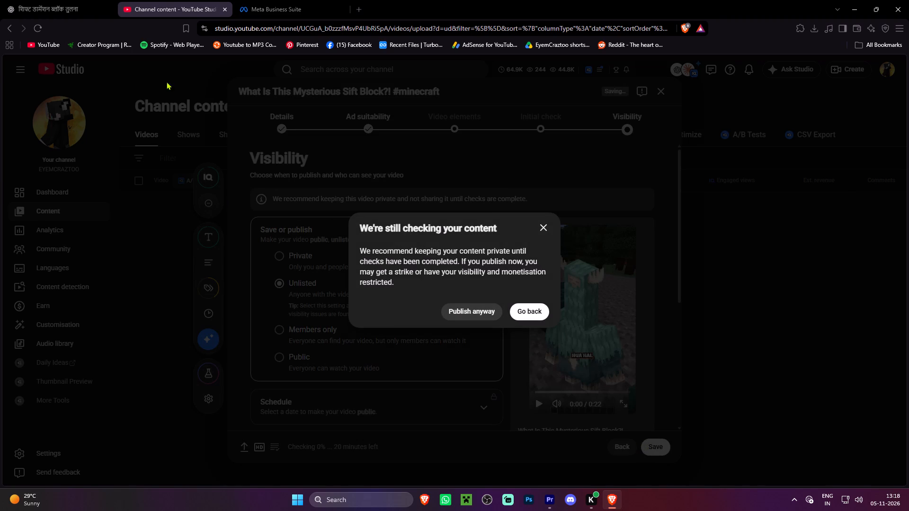
In the Meta Business Suite reel, choose a suggested thumbnail of the teal horned creature with blue sky behind it.
left_click(267, 0)
scroll(189, 361, "down", 3)
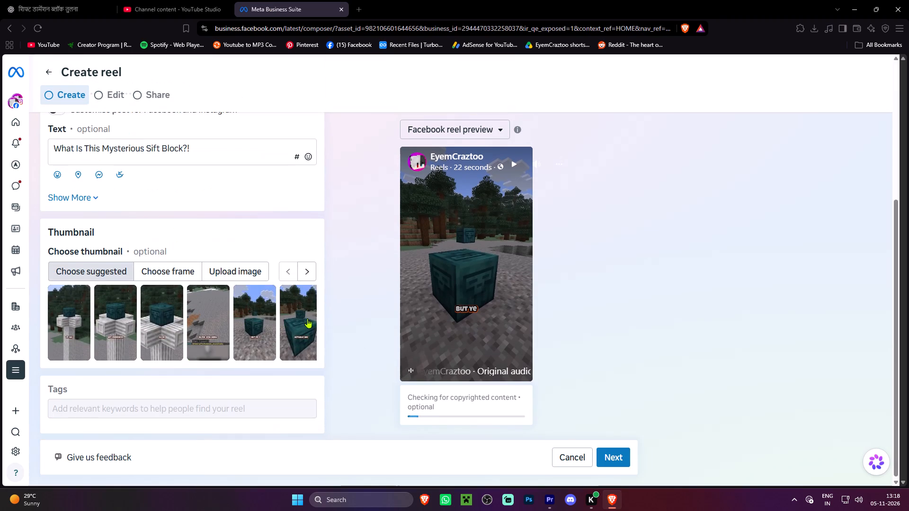
left_click(309, 275)
triple_click(309, 275)
left_click(309, 275)
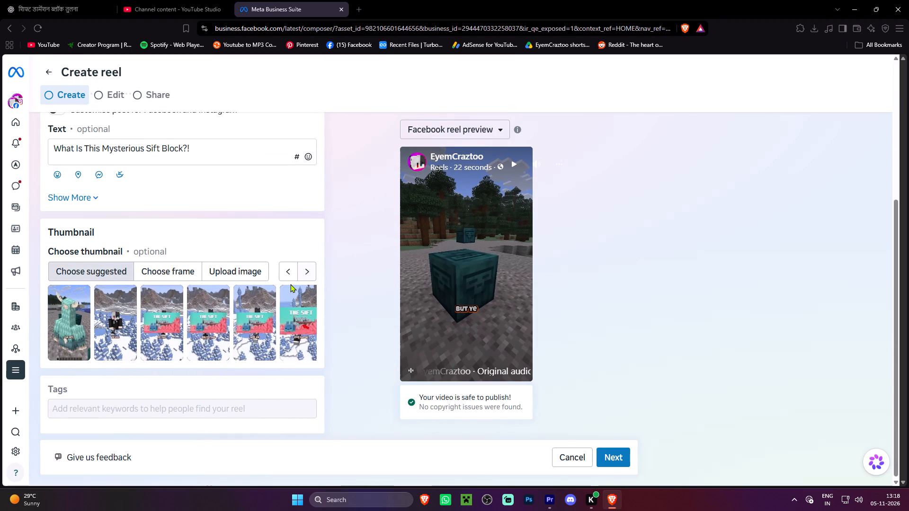
left_click(282, 272)
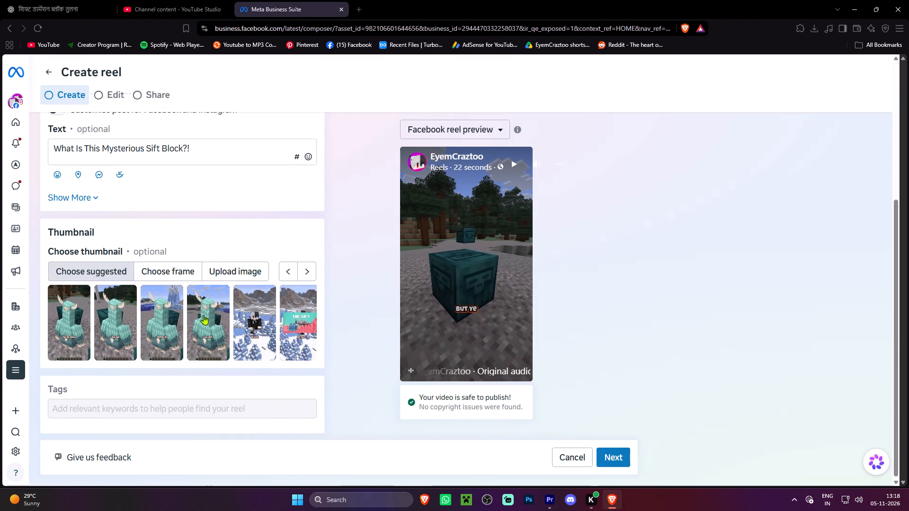
left_click(204, 315)
scroll(279, 252, "up", 4)
Return to YouTube Studio and publish the video anyway, before its content checks finish.
left_click(160, 0)
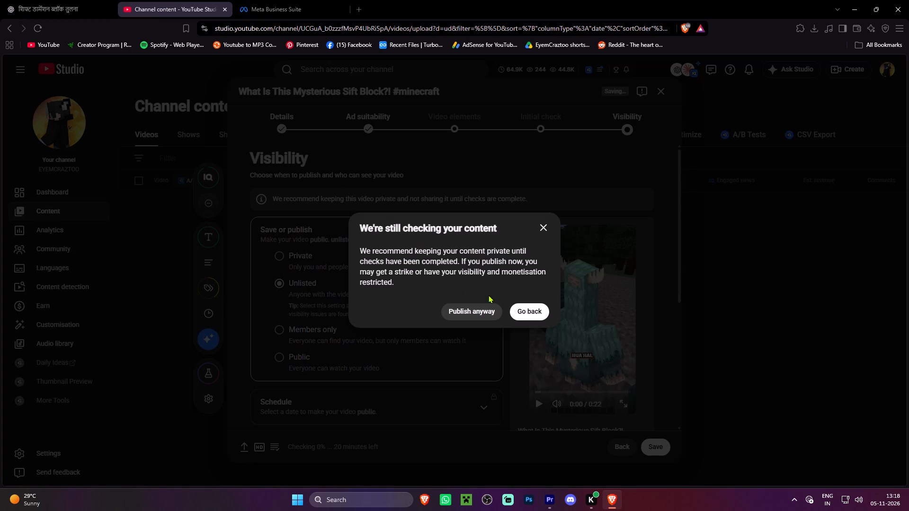
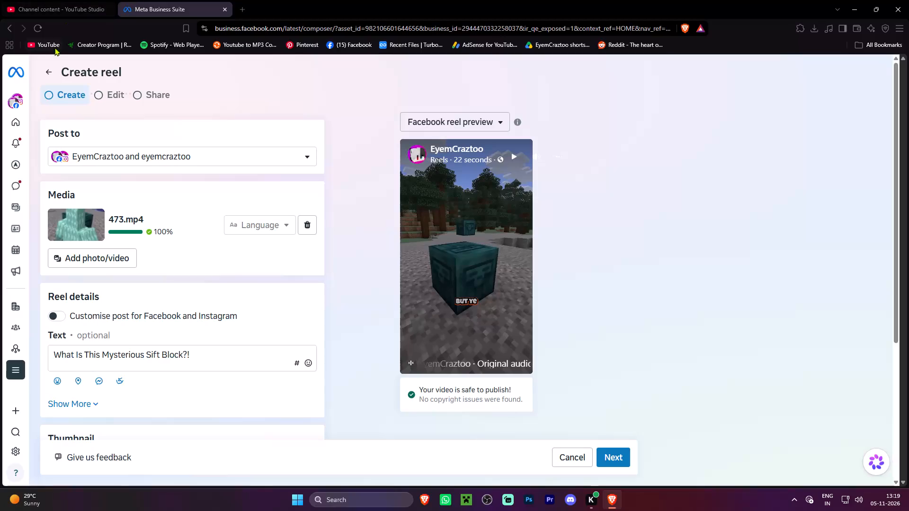
Switch to YouTube Studio and show the Shorts list in the channel content.
left_click(21, 0)
left_click(230, 134)
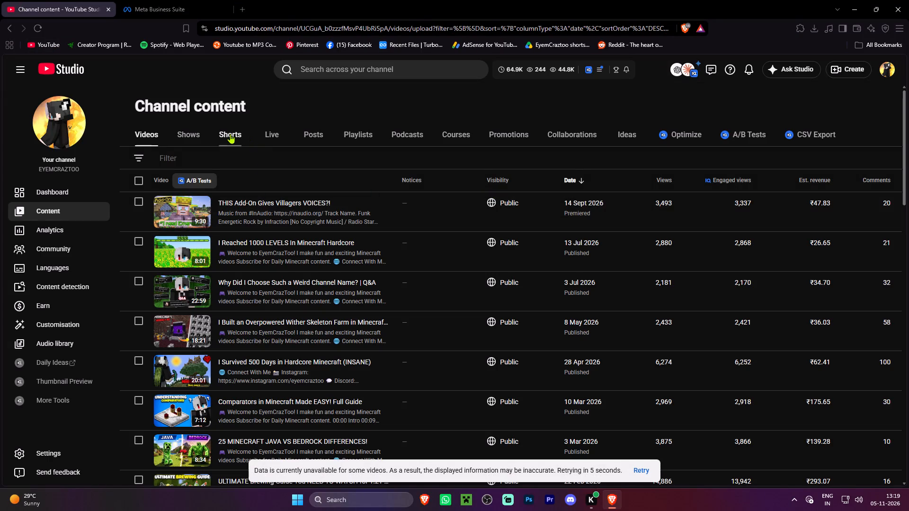